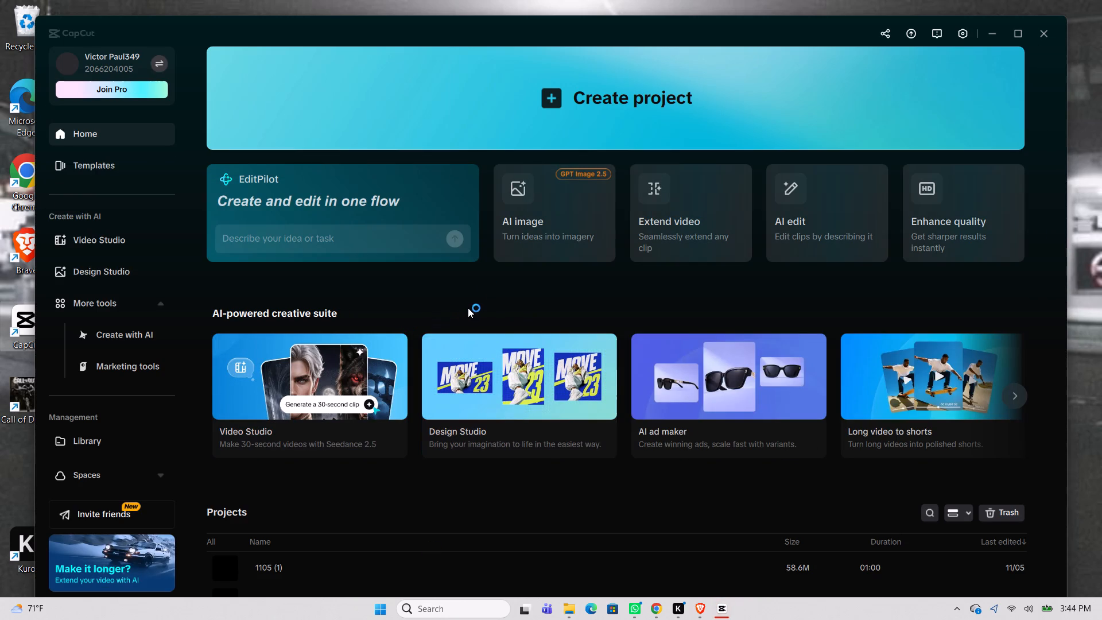
Open the existing project 1105 (1) from the Projects list.
{"action": "scroll", "coordinate": [487, 301], "scroll_direction": "up", "scroll_amount": 4}
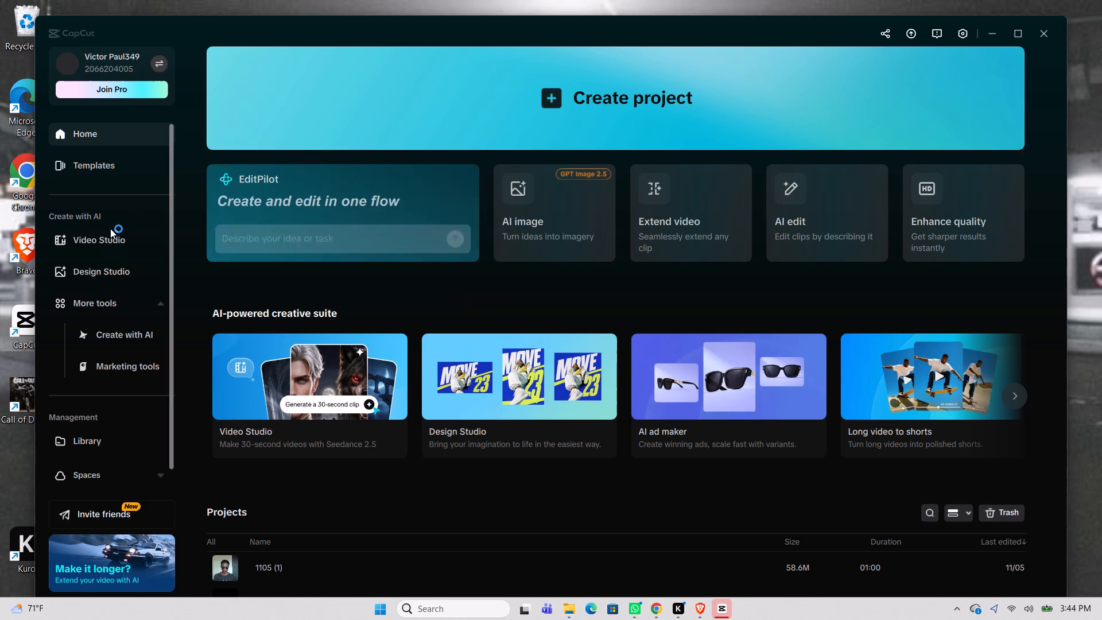
{"action": "scroll", "coordinate": [118, 268], "scroll_direction": "down", "scroll_amount": 5}
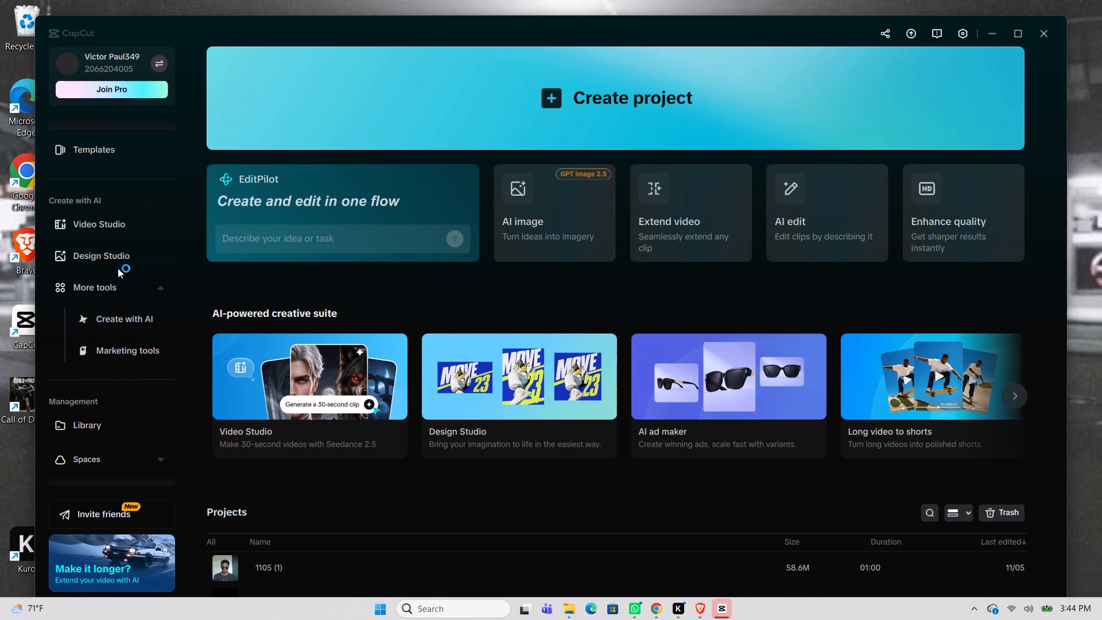
{"action": "scroll", "coordinate": [294, 555], "scroll_direction": "down", "scroll_amount": 1}
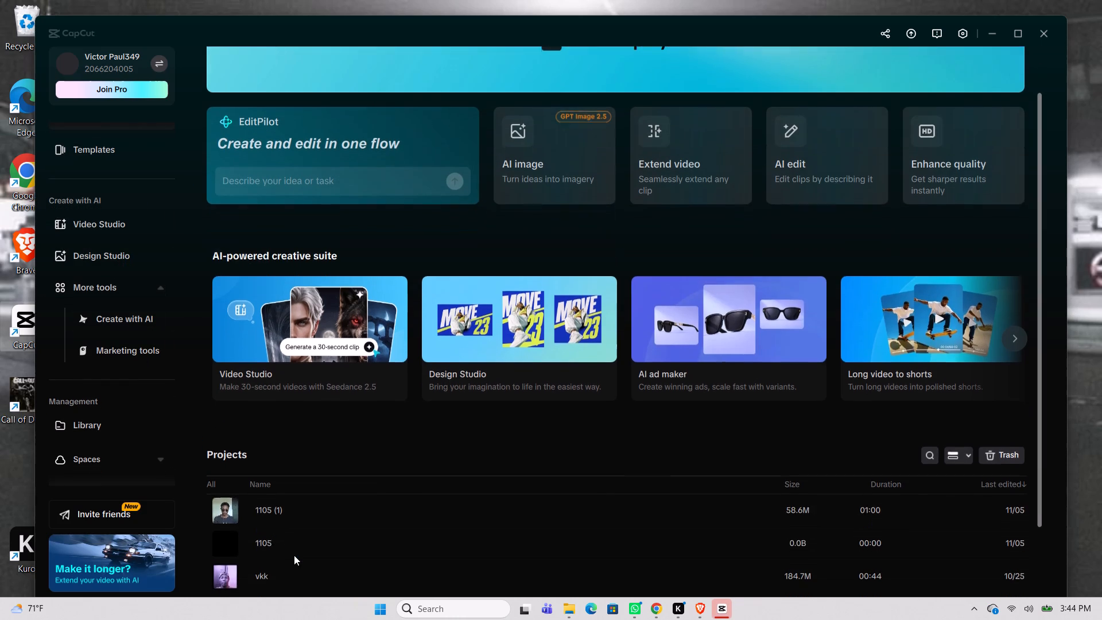
{"action": "double_click", "coordinate": [306, 517]}
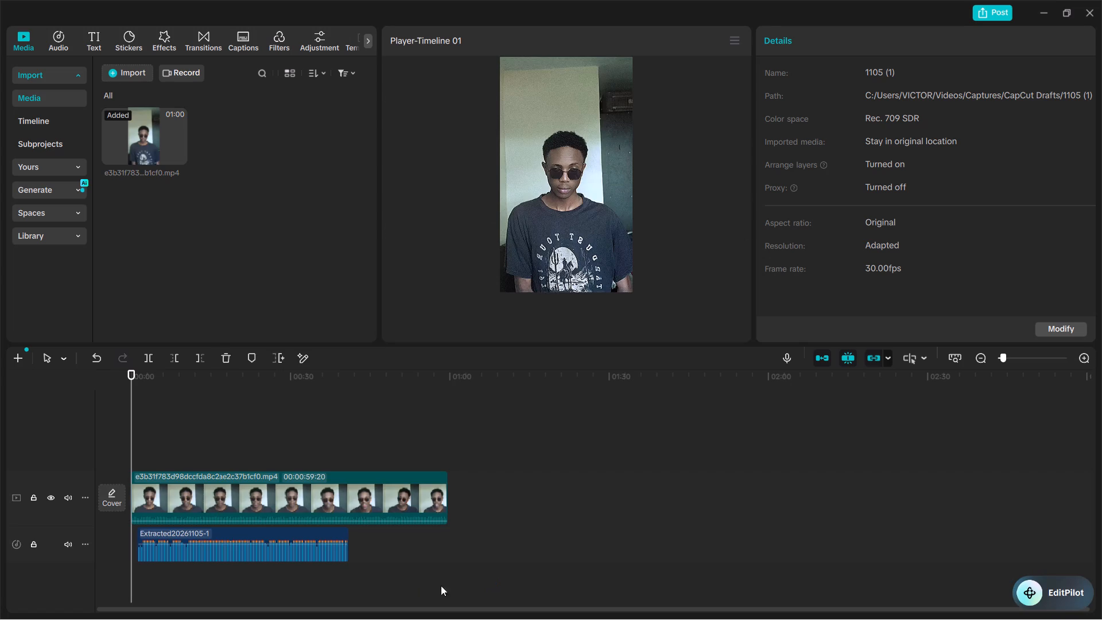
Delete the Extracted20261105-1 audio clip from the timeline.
{"action": "right_click", "coordinate": [286, 557]}
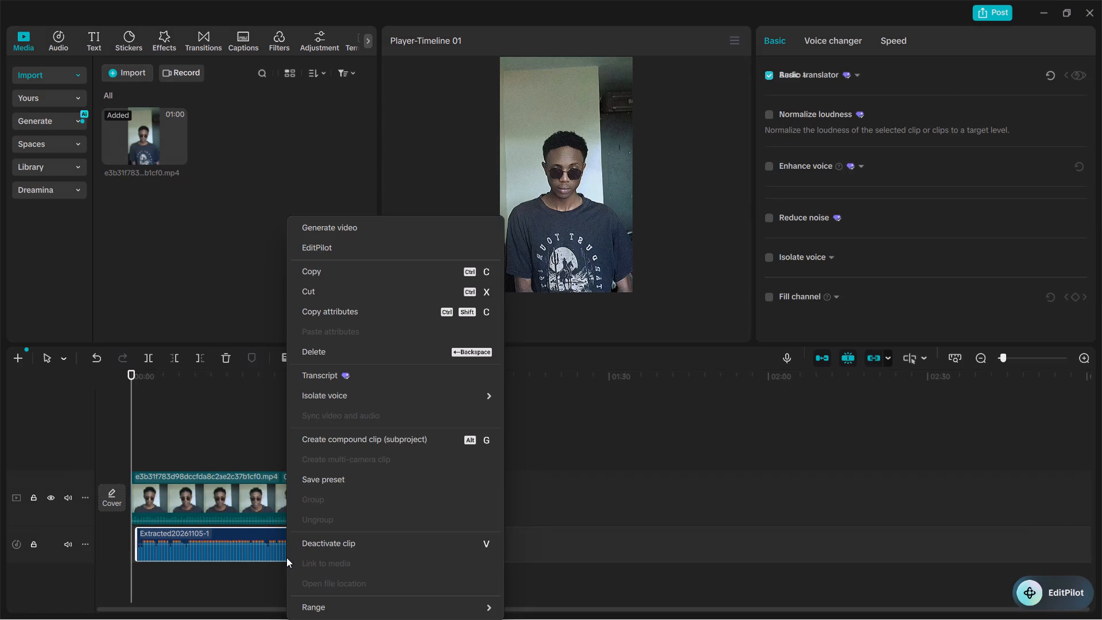
{"action": "left_click", "coordinate": [222, 549]}
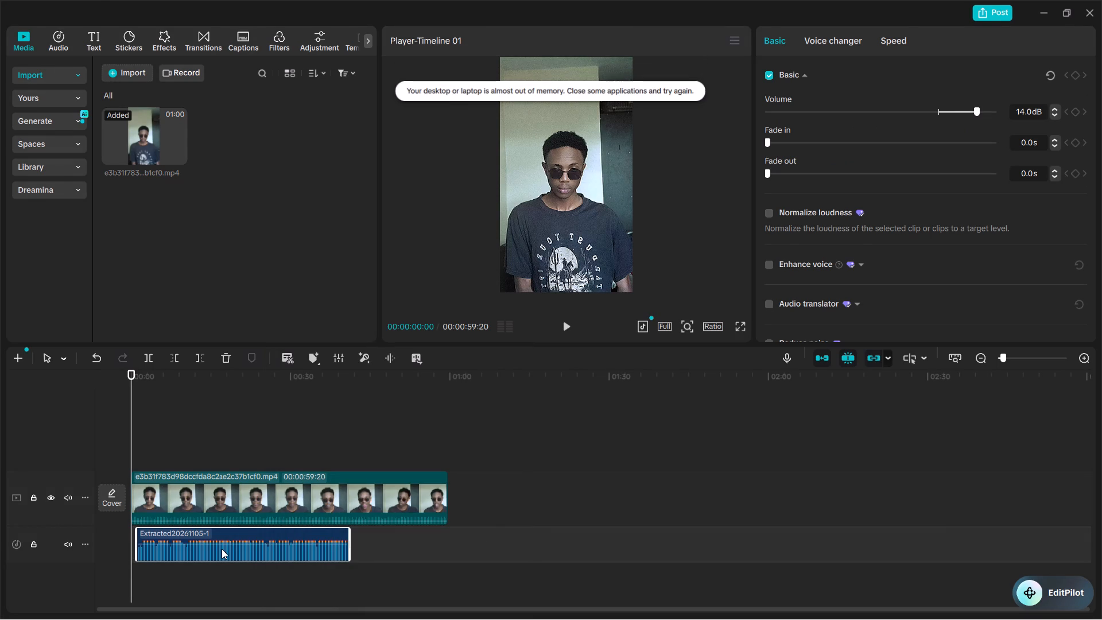
{"action": "key", "text": "BackSpace"}
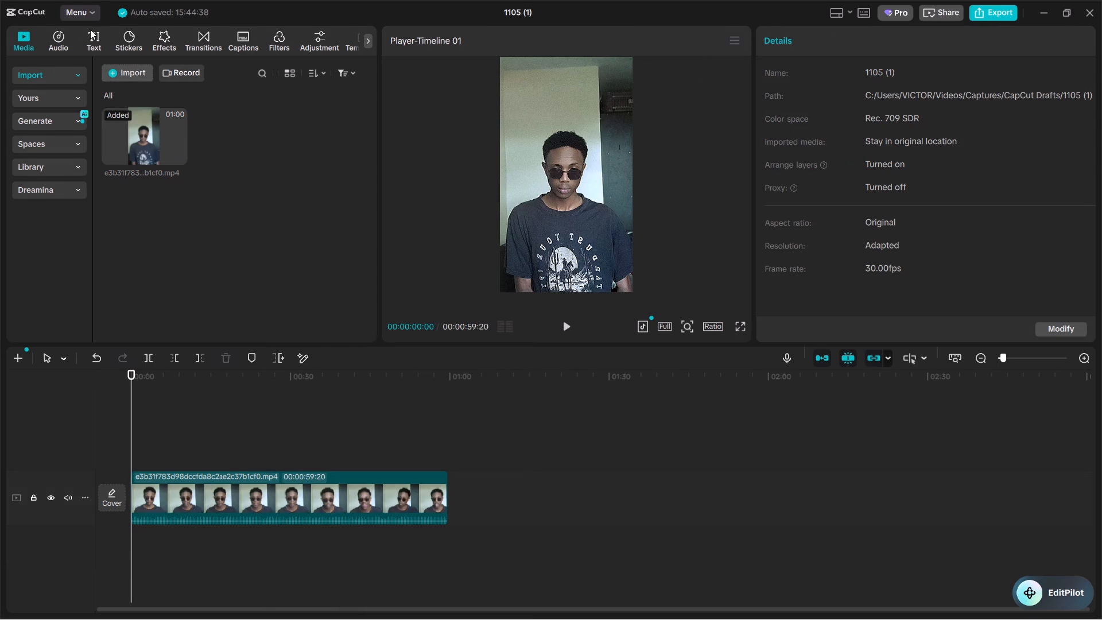
Extract the audio from the video 20261106_153551 in the Captures folder into the project's imported audio, and dismiss the Teams offer.
{"action": "left_click", "coordinate": [56, 41]}
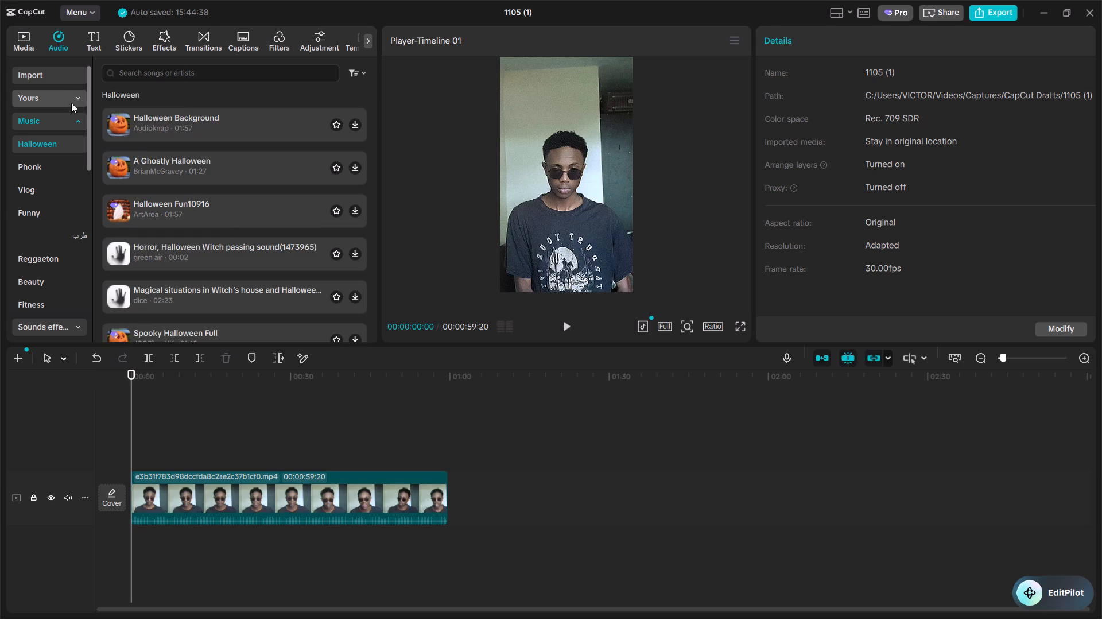
{"action": "left_click", "coordinate": [59, 79]}
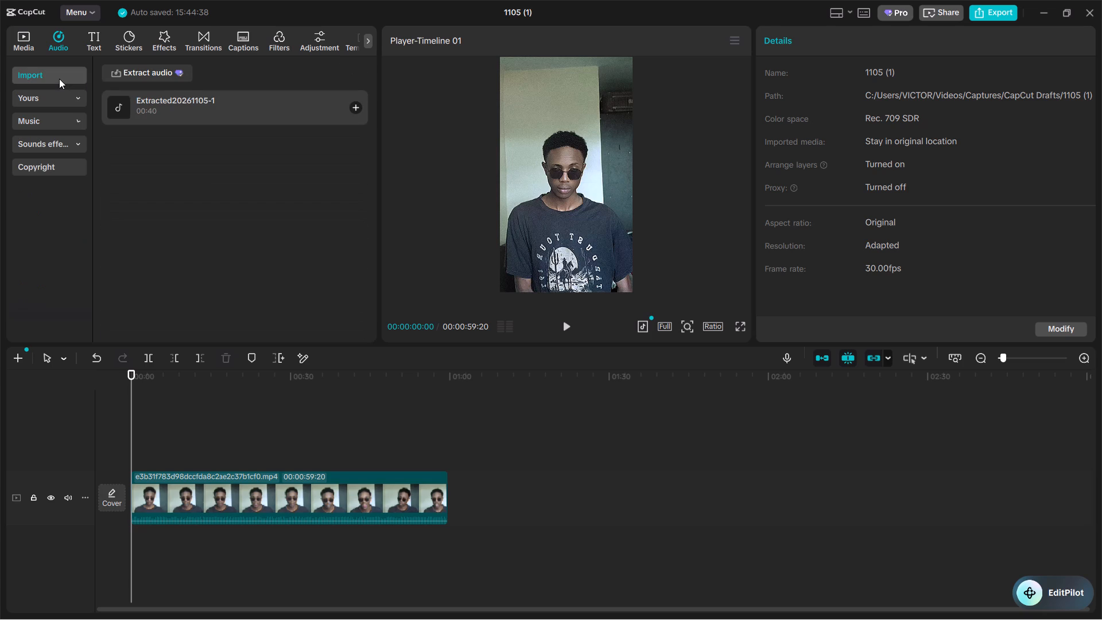
{"action": "left_click", "coordinate": [154, 73]}
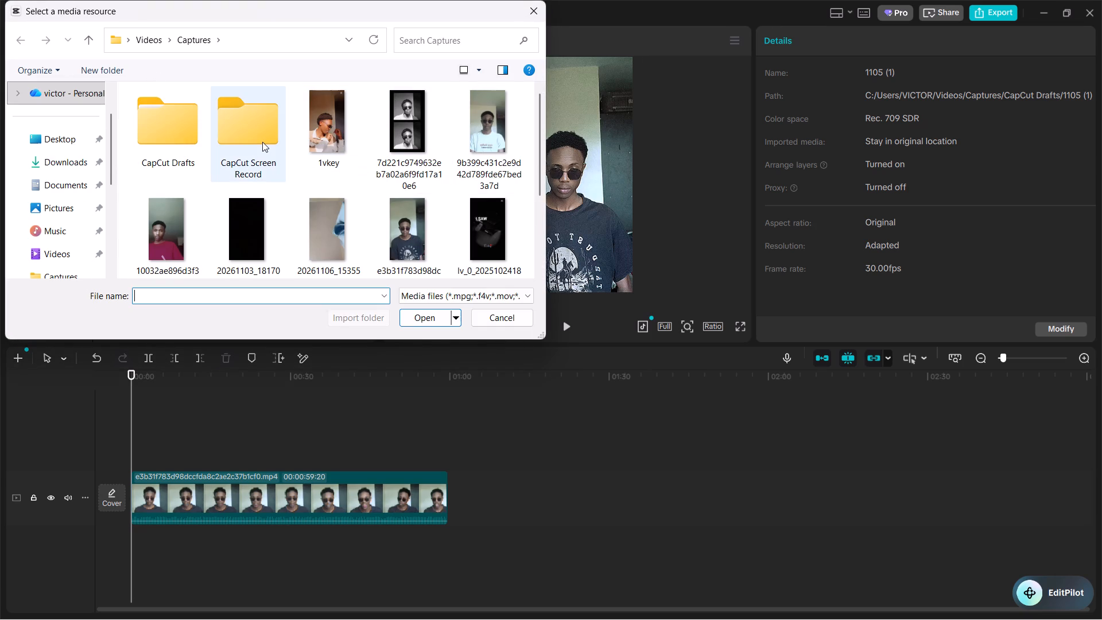
{"action": "scroll", "coordinate": [285, 168], "scroll_direction": "down", "scroll_amount": 1}
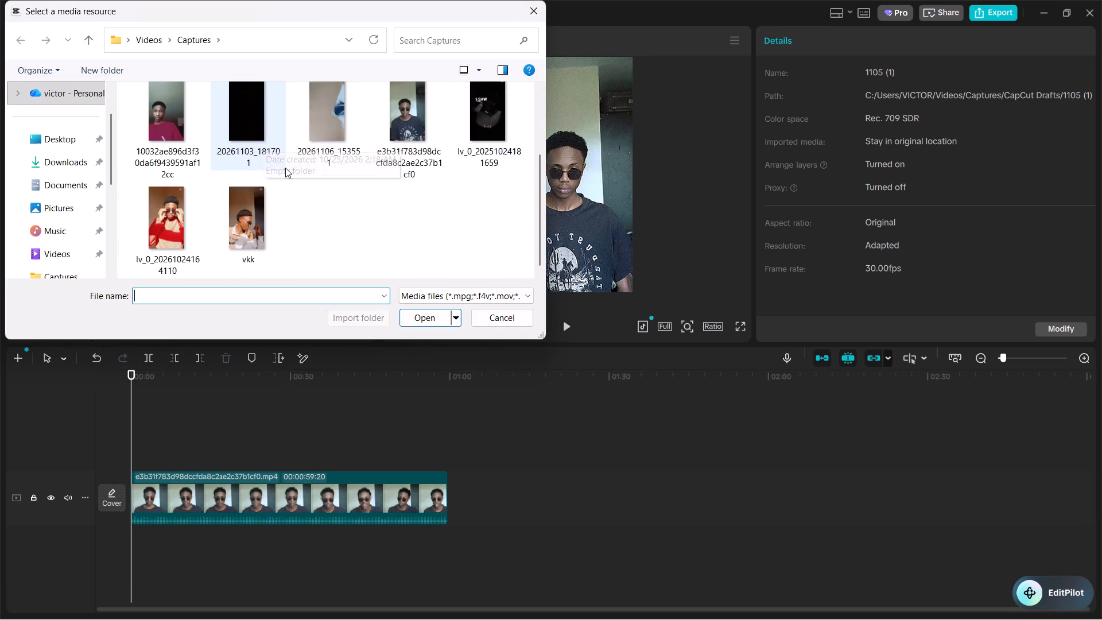
{"action": "scroll", "coordinate": [285, 168], "scroll_direction": "down", "scroll_amount": 1}
{"action": "left_click", "coordinate": [341, 106]}
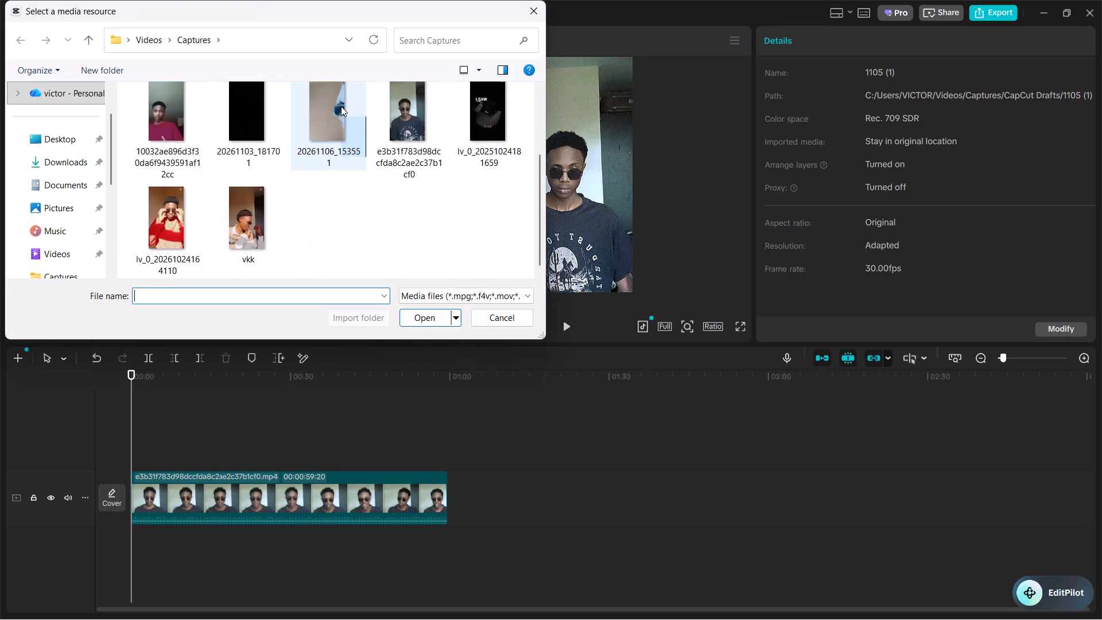
{"action": "double_click", "coordinate": [341, 106]}
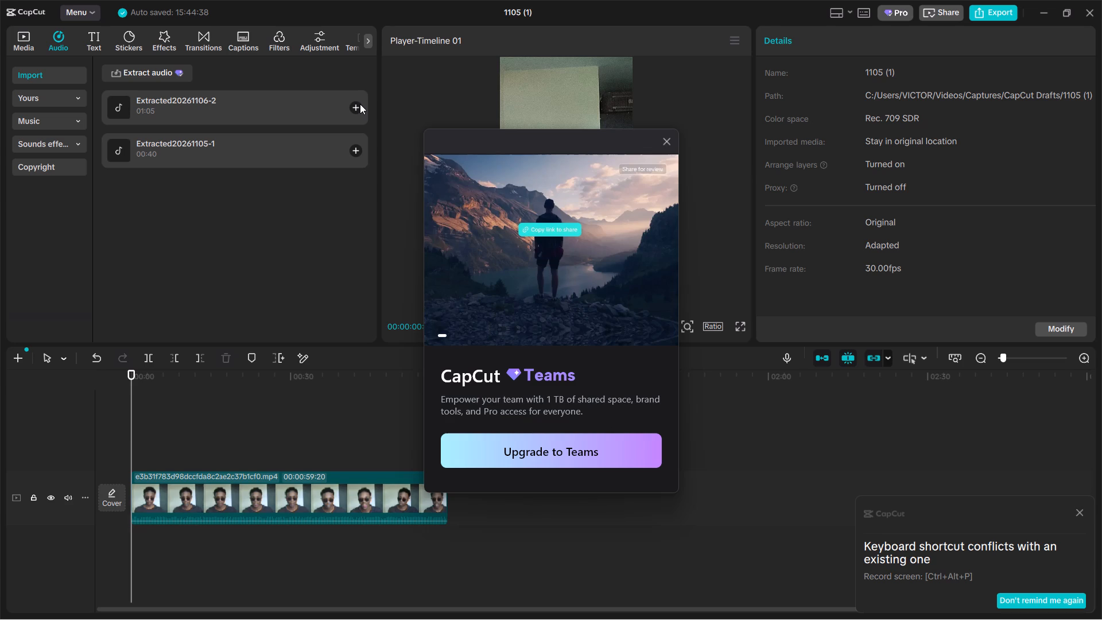
{"action": "left_click", "coordinate": [661, 137]}
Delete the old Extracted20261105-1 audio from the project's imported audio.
{"action": "right_click", "coordinate": [305, 154]}
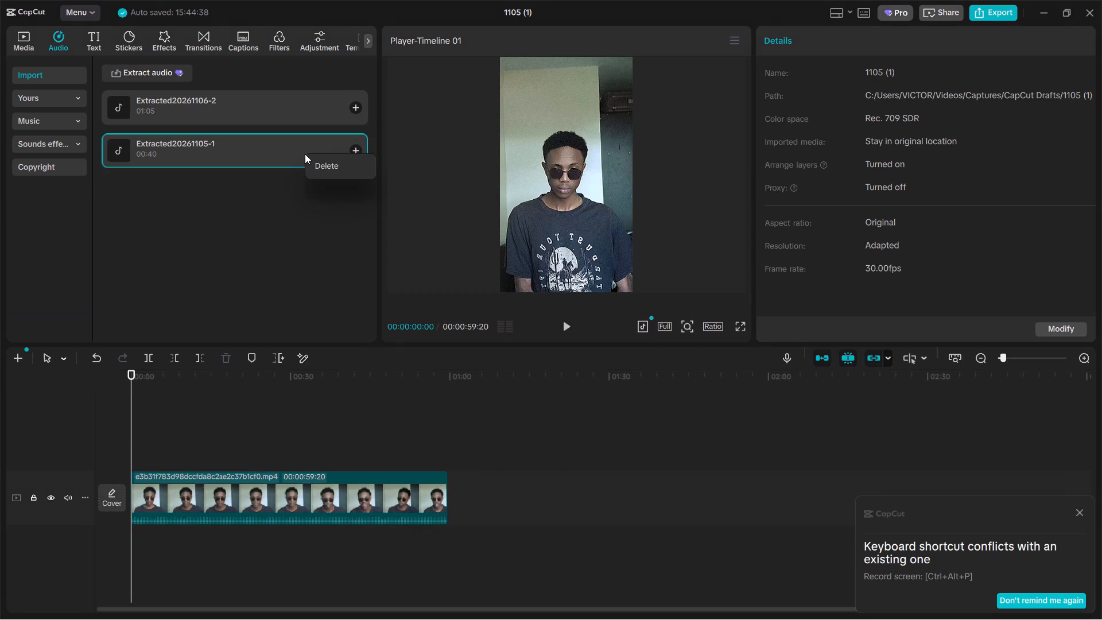
{"action": "left_click", "coordinate": [324, 172]}
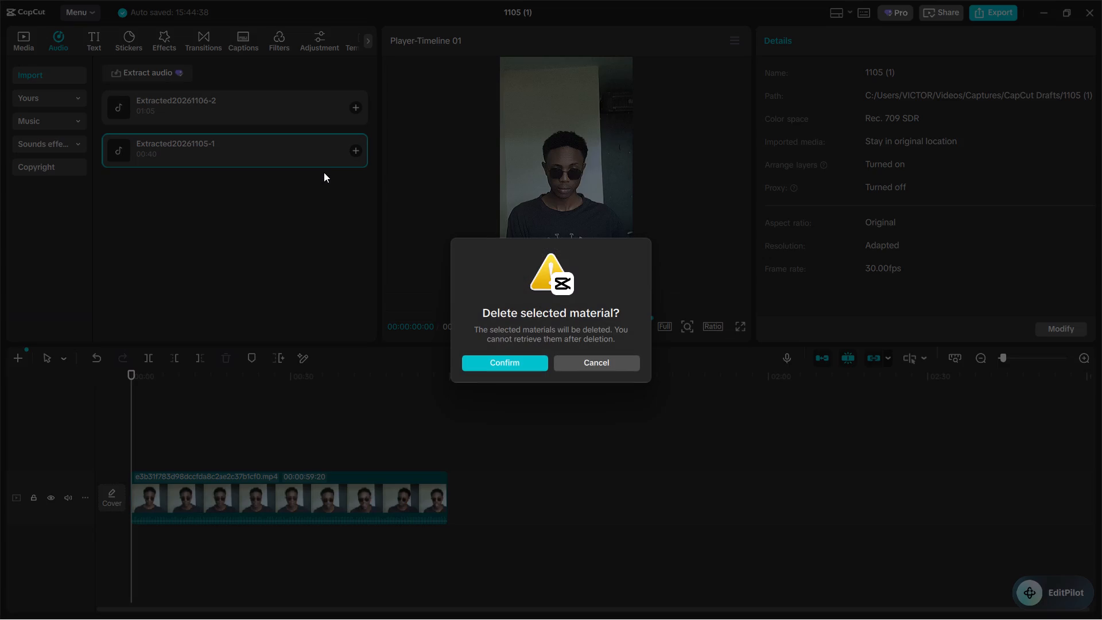
{"action": "key", "text": "Return"}
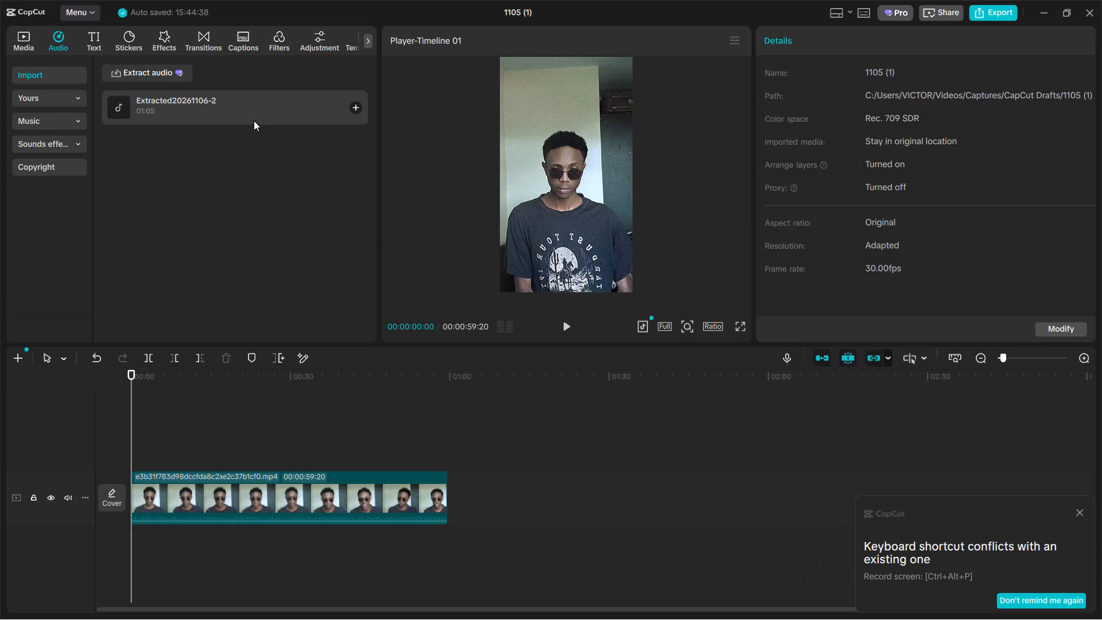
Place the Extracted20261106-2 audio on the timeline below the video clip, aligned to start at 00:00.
{"action": "left_click_drag", "start_coordinate": [246, 114], "coordinate": [300, 433]}
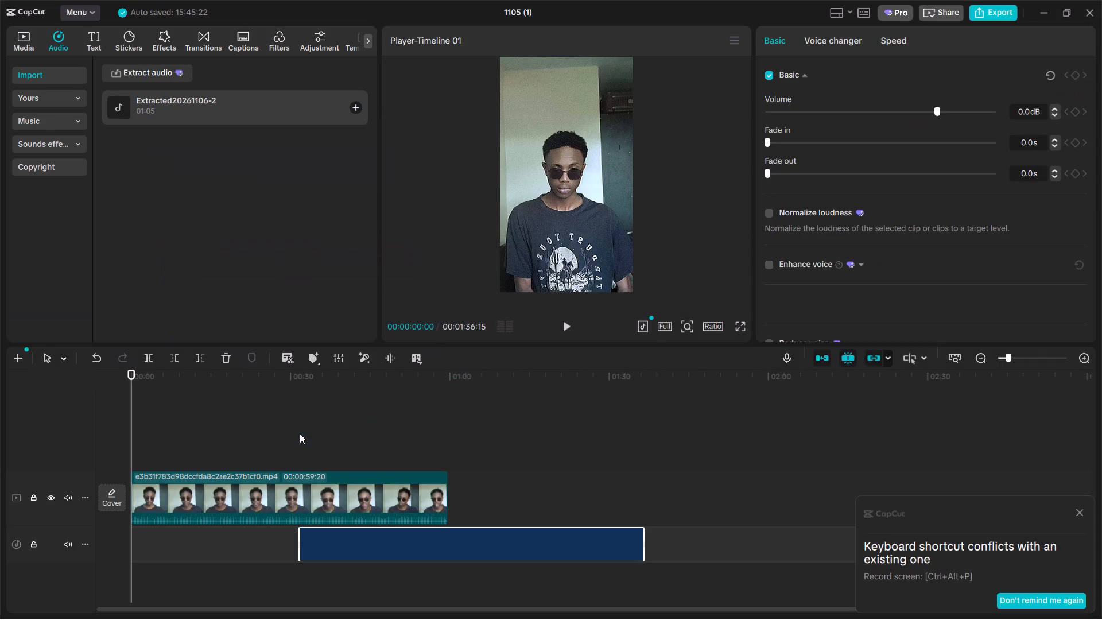
{"action": "left_click_drag", "start_coordinate": [389, 535], "coordinate": [280, 537]}
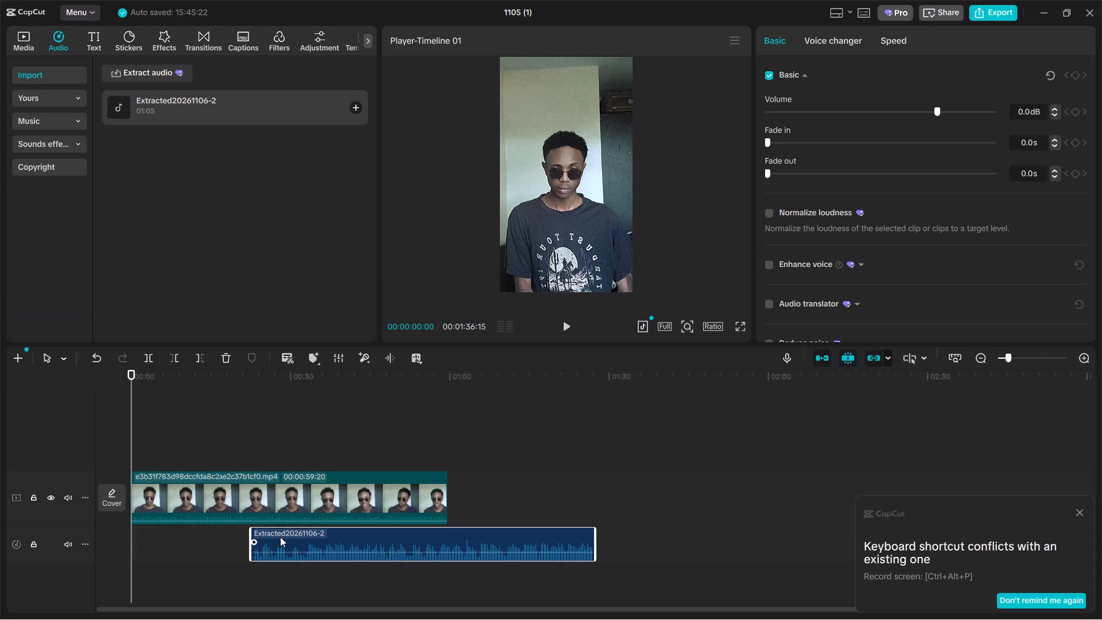
{"action": "left_click_drag", "start_coordinate": [280, 537], "coordinate": [222, 536]}
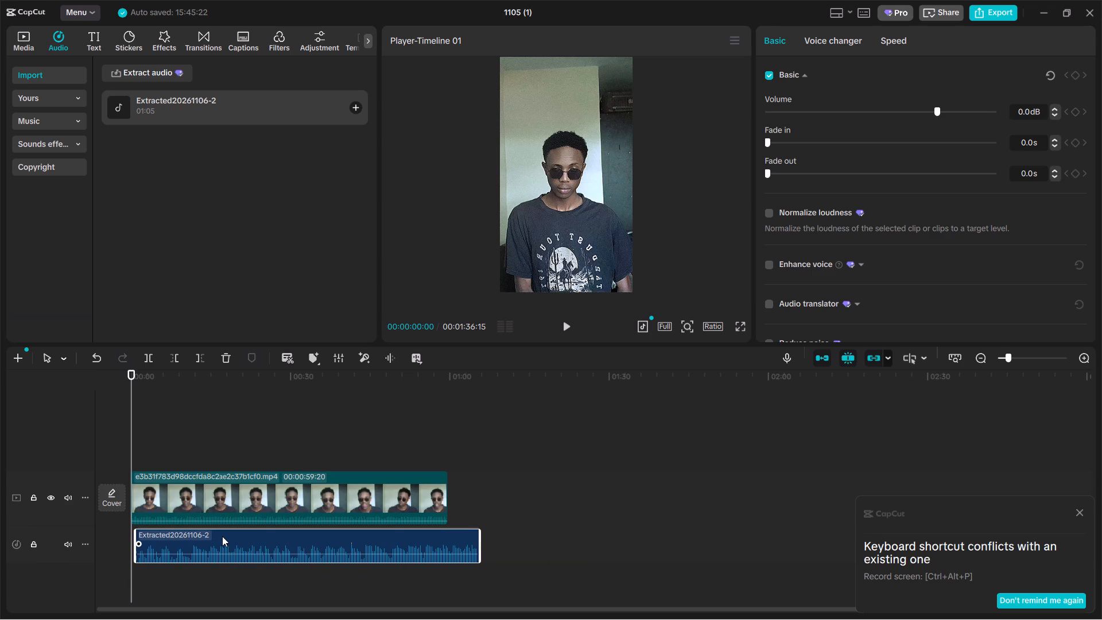
{"action": "left_click_drag", "start_coordinate": [222, 536], "coordinate": [220, 536]}
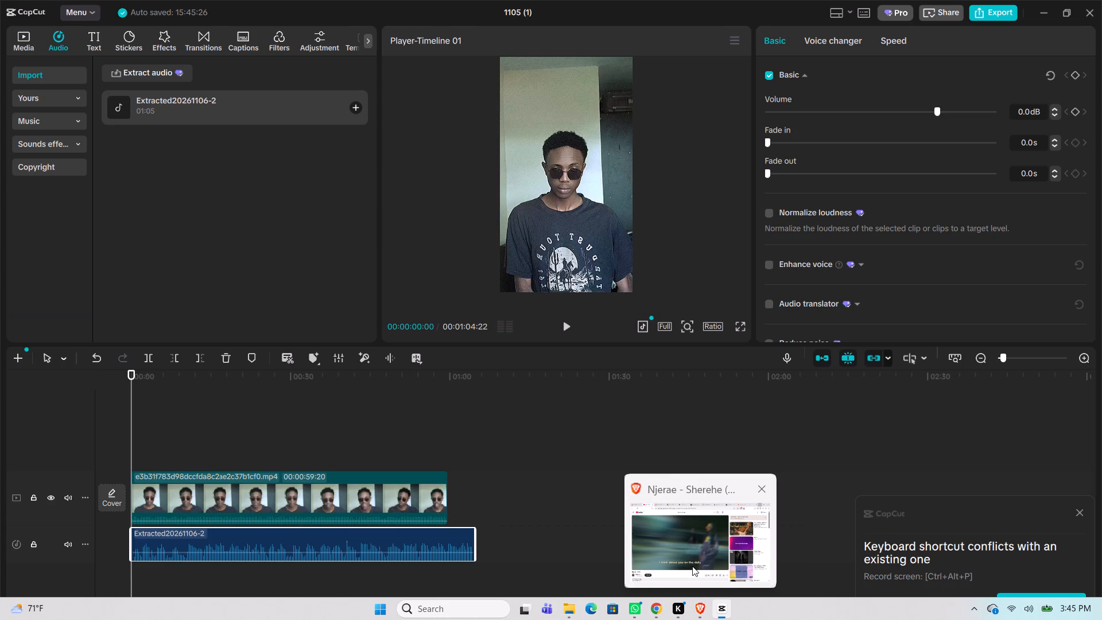
Switch to Brave, toggle playback of the YouTube video "Njerae - Sherehe", and return to CapCut.
{"action": "left_click", "coordinate": [692, 566]}
{"action": "key", "text": "space"}
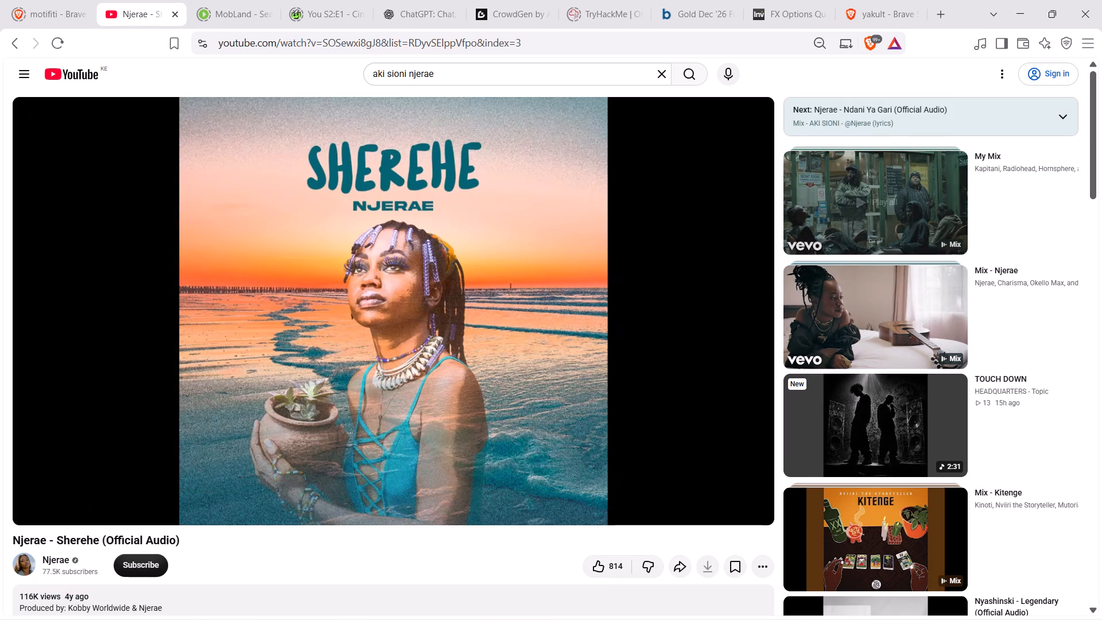
{"action": "left_click", "coordinate": [1030, 15]}
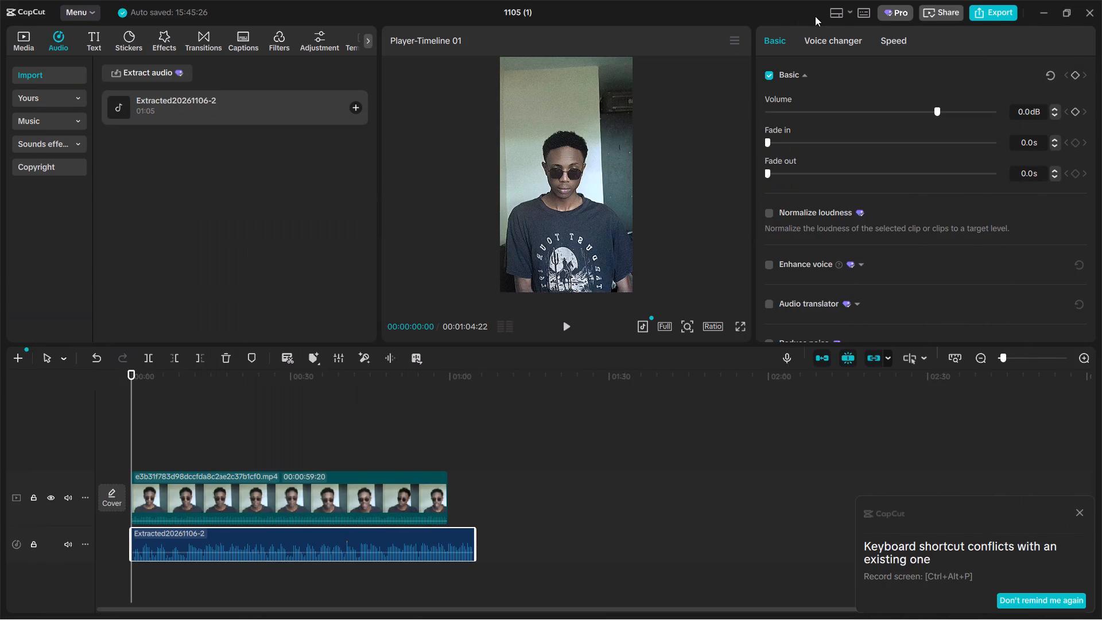
Play the timeline from the beginning to check the newly placed audio against the video.
{"action": "key", "text": "space"}
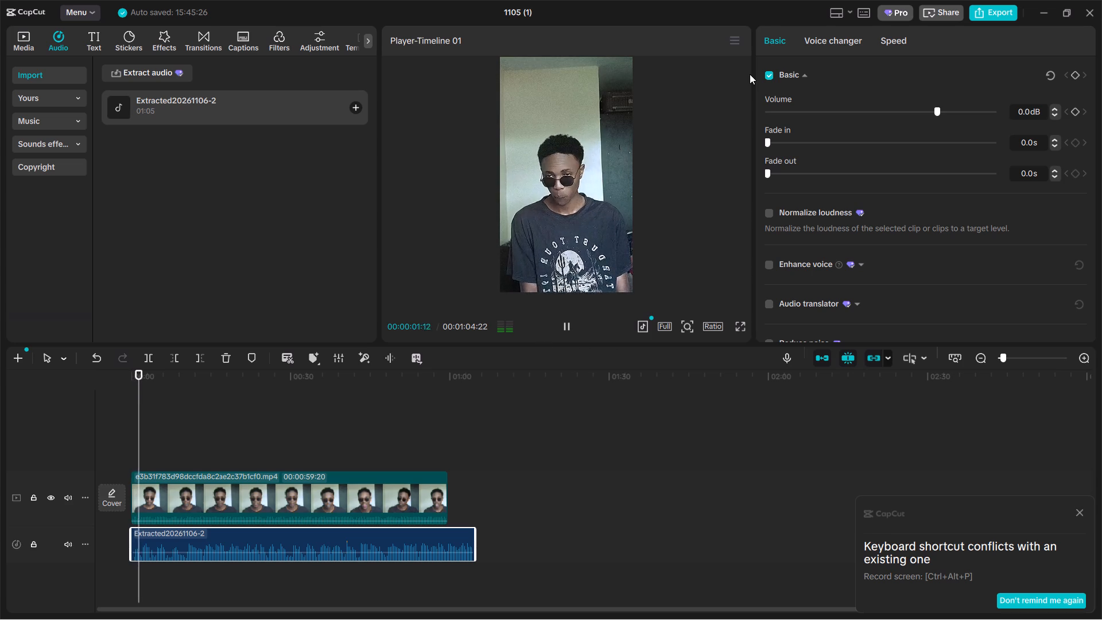
{"action": "key", "text": "space"}
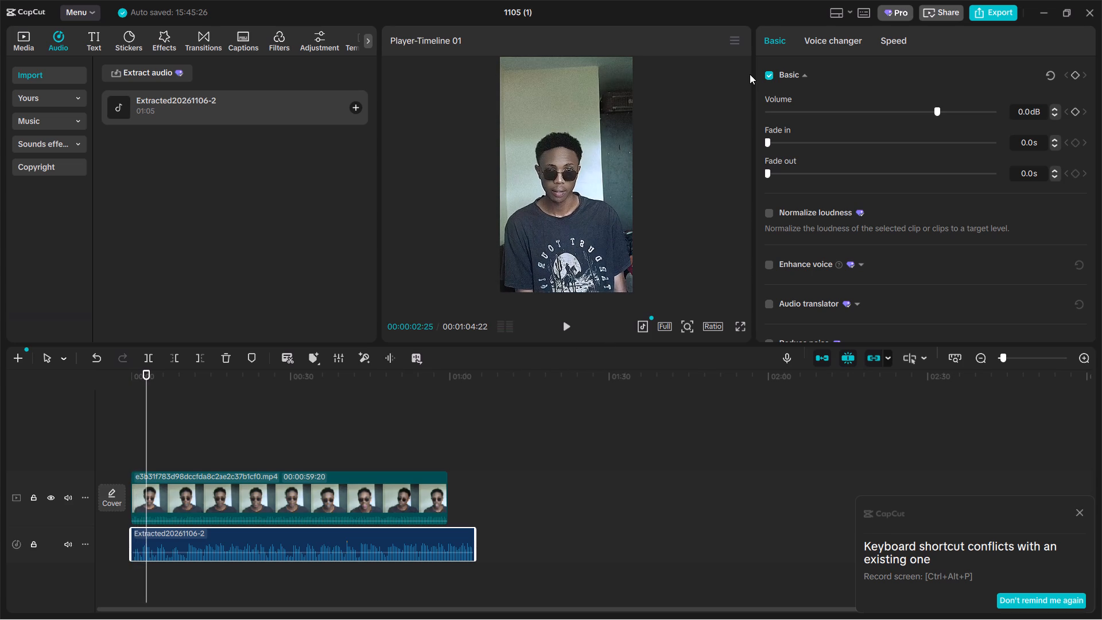
{"action": "key", "text": "space"}
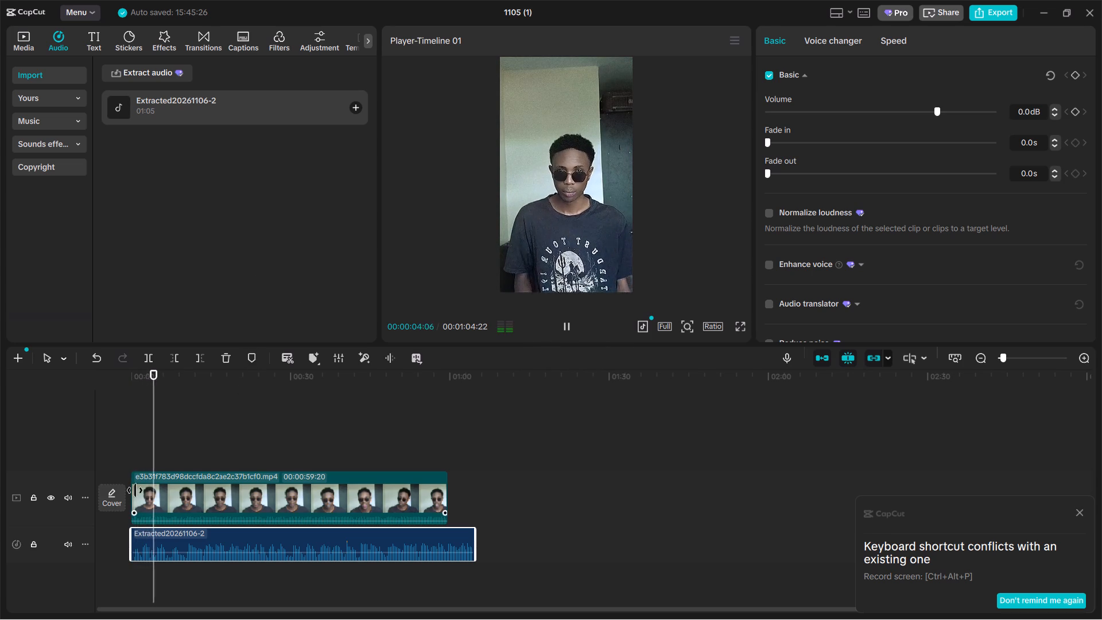
Lower the main video clip's own audio volume to -24.7 dB while the timeline plays.
{"action": "left_click", "coordinate": [139, 523]}
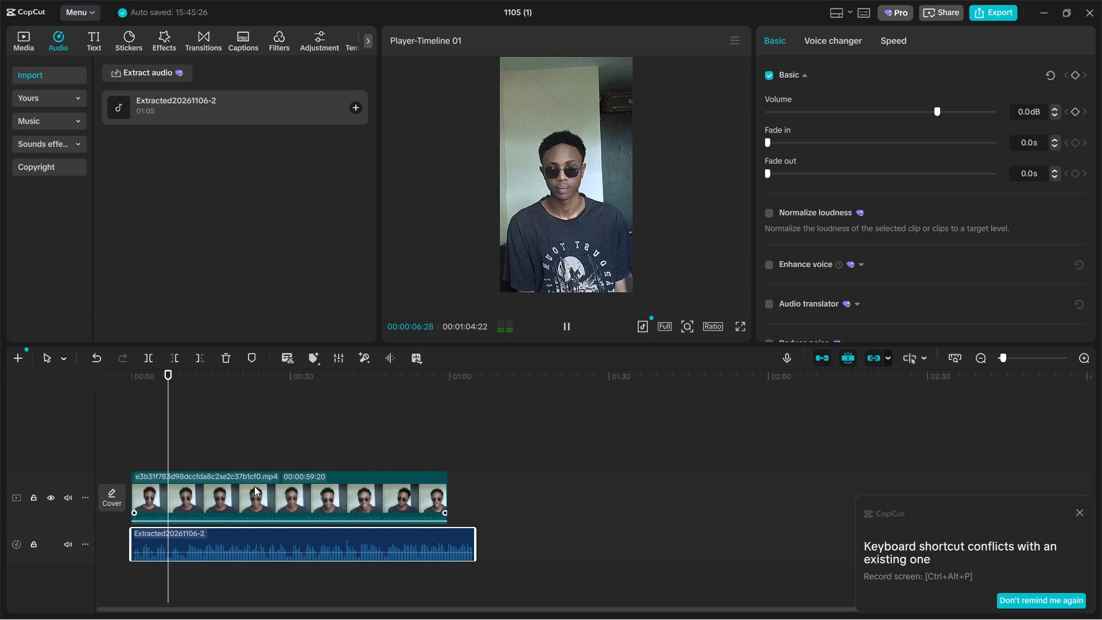
{"action": "left_click", "coordinate": [254, 486]}
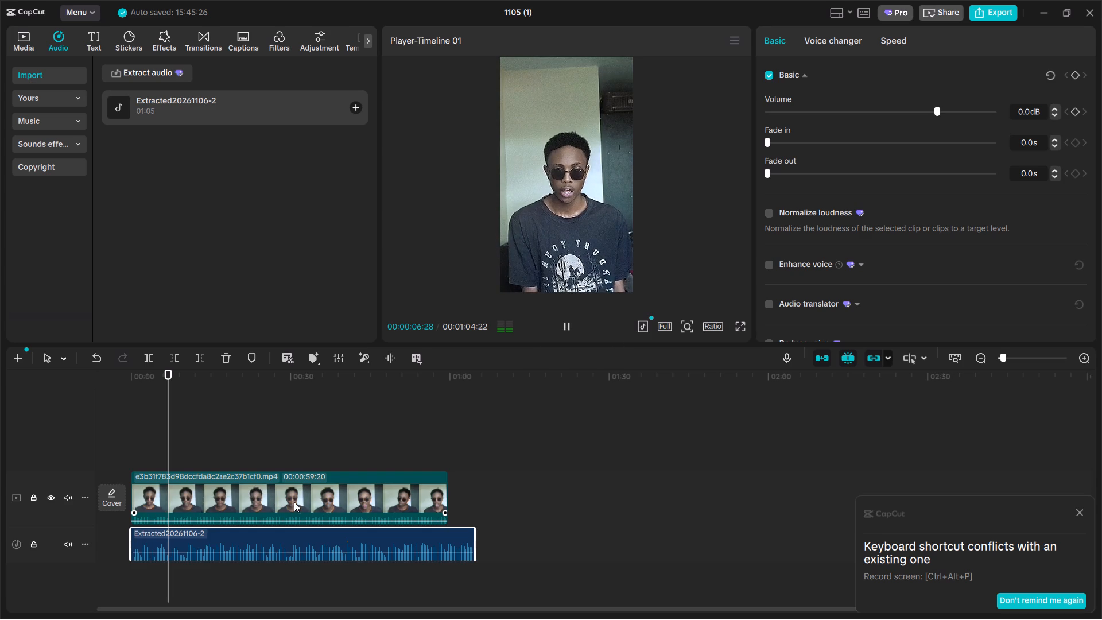
{"action": "left_click", "coordinate": [307, 498]}
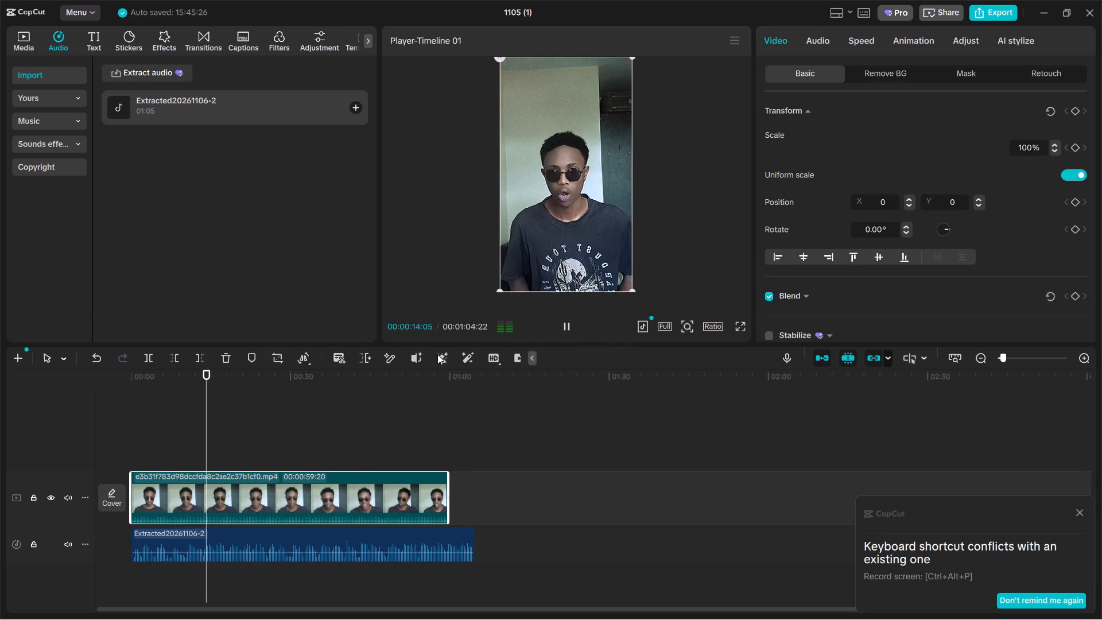
{"action": "left_click", "coordinate": [820, 42]}
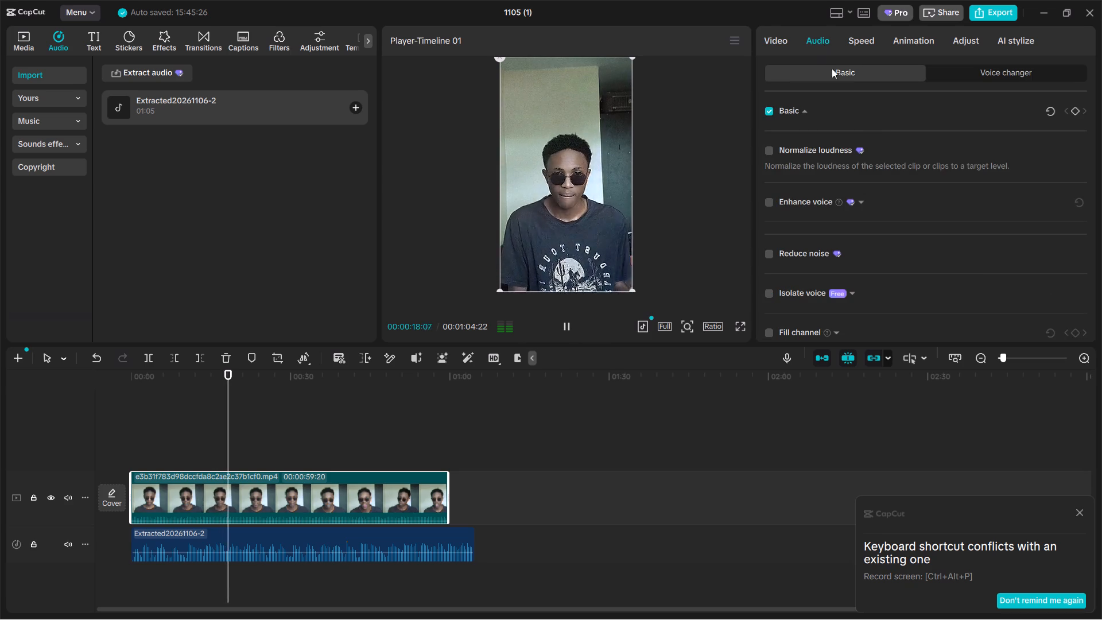
{"action": "scroll", "coordinate": [954, 152], "scroll_direction": "up", "scroll_amount": 2}
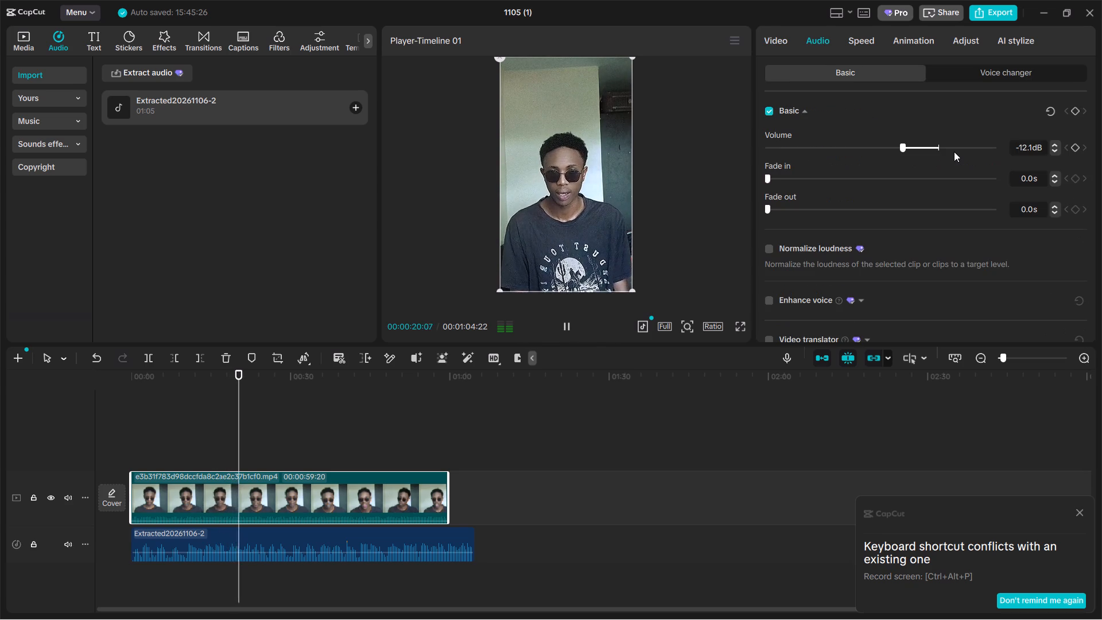
{"action": "scroll", "coordinate": [954, 152], "scroll_direction": "up", "scroll_amount": 3}
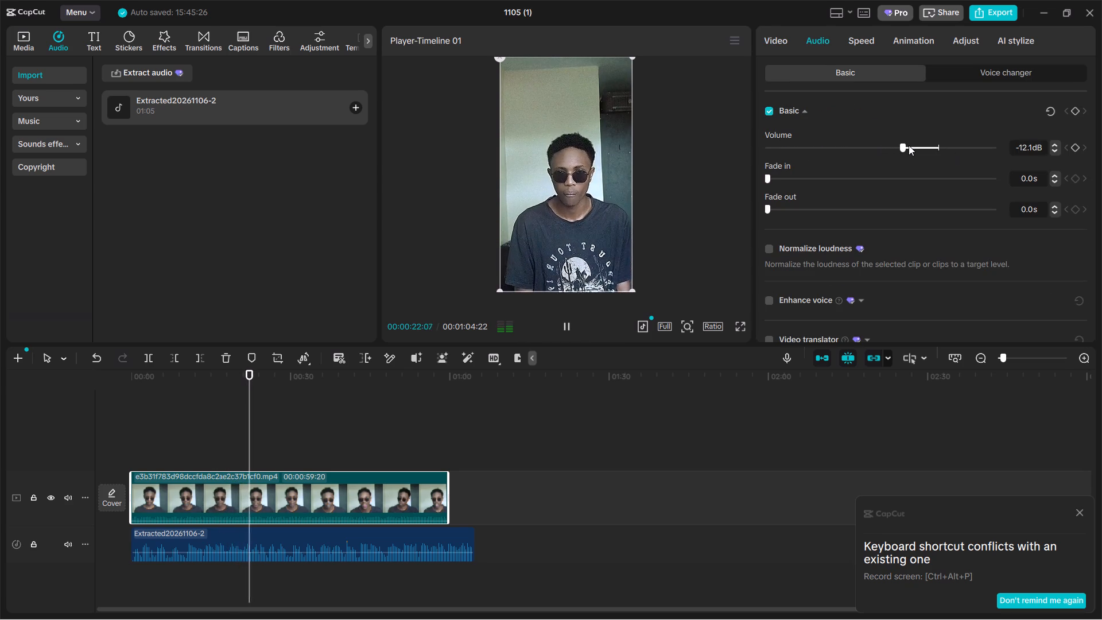
{"action": "left_click_drag", "start_coordinate": [903, 146], "coordinate": [840, 154]}
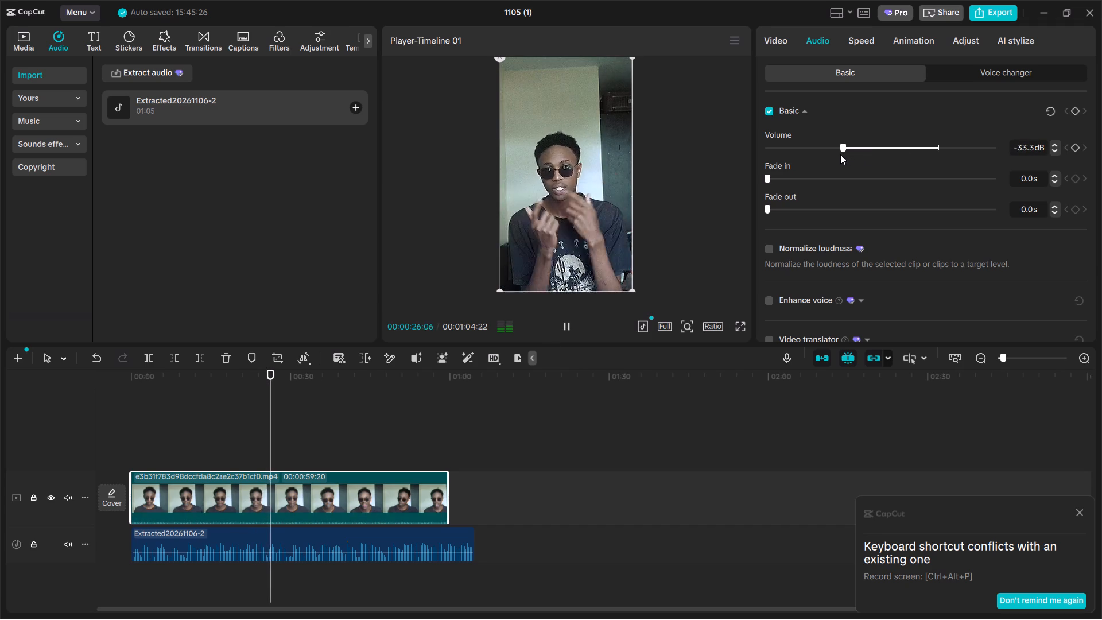
{"action": "left_click_drag", "start_coordinate": [840, 154], "coordinate": [854, 154]}
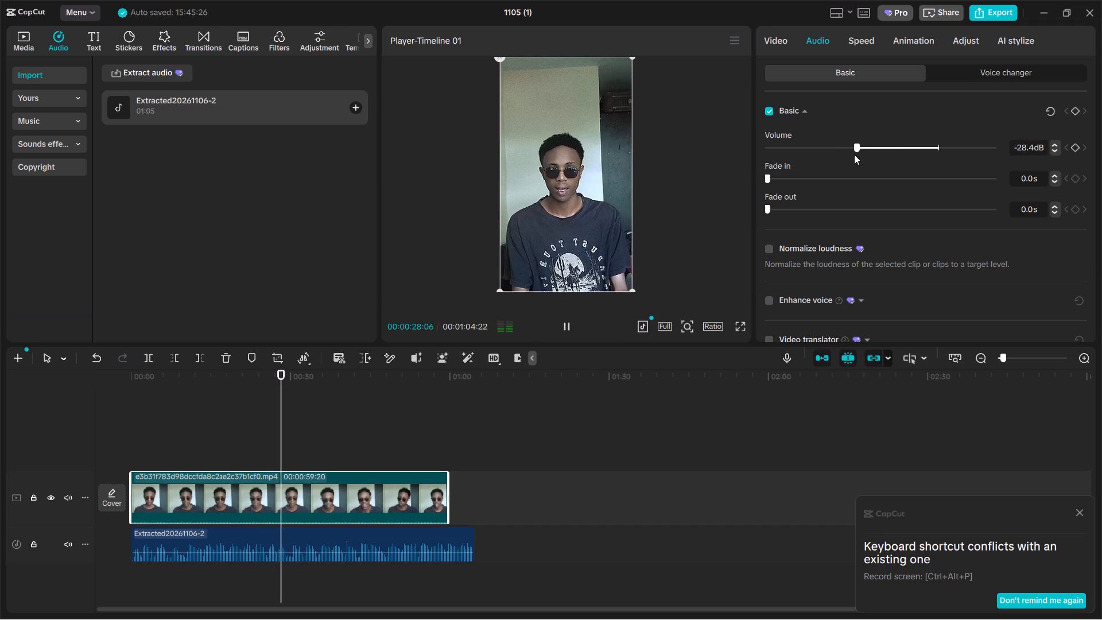
{"action": "left_click_drag", "start_coordinate": [854, 154], "coordinate": [864, 154]}
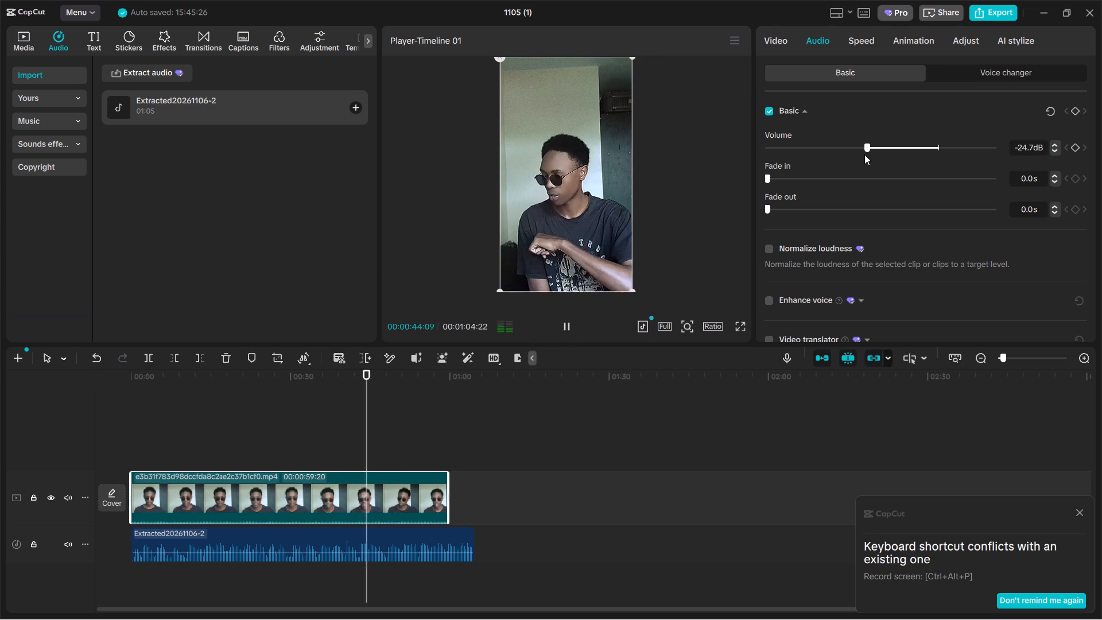
Fine-tune the main video clip's own audio volume to -16.4 dB while the timeline plays.
{"action": "left_click_drag", "start_coordinate": [864, 154], "coordinate": [873, 154]}
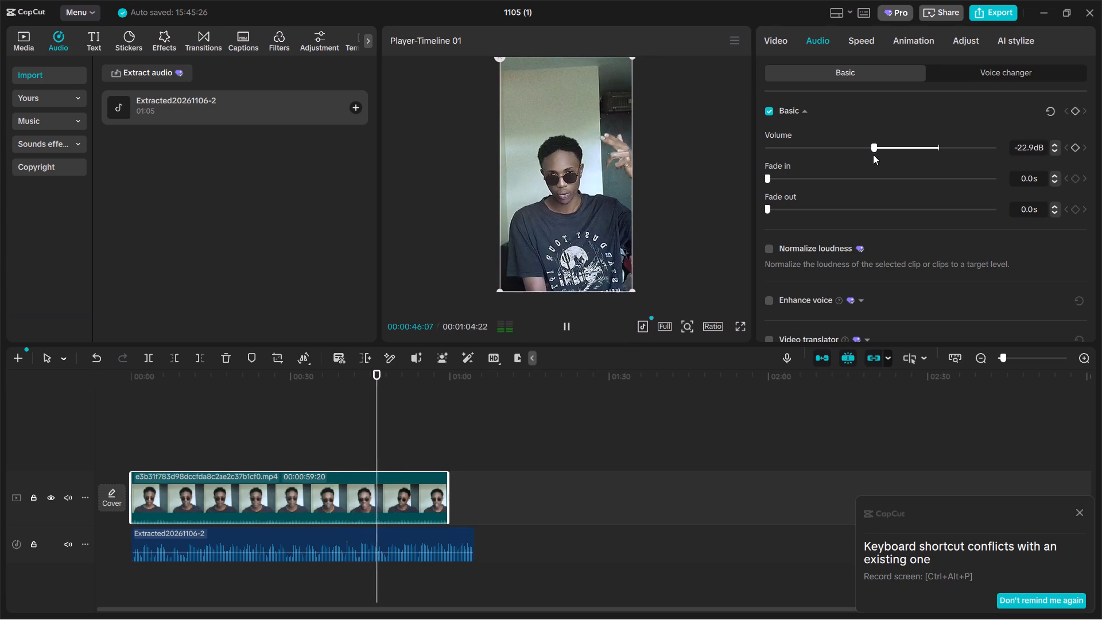
{"action": "left_click_drag", "start_coordinate": [873, 154], "coordinate": [891, 154]}
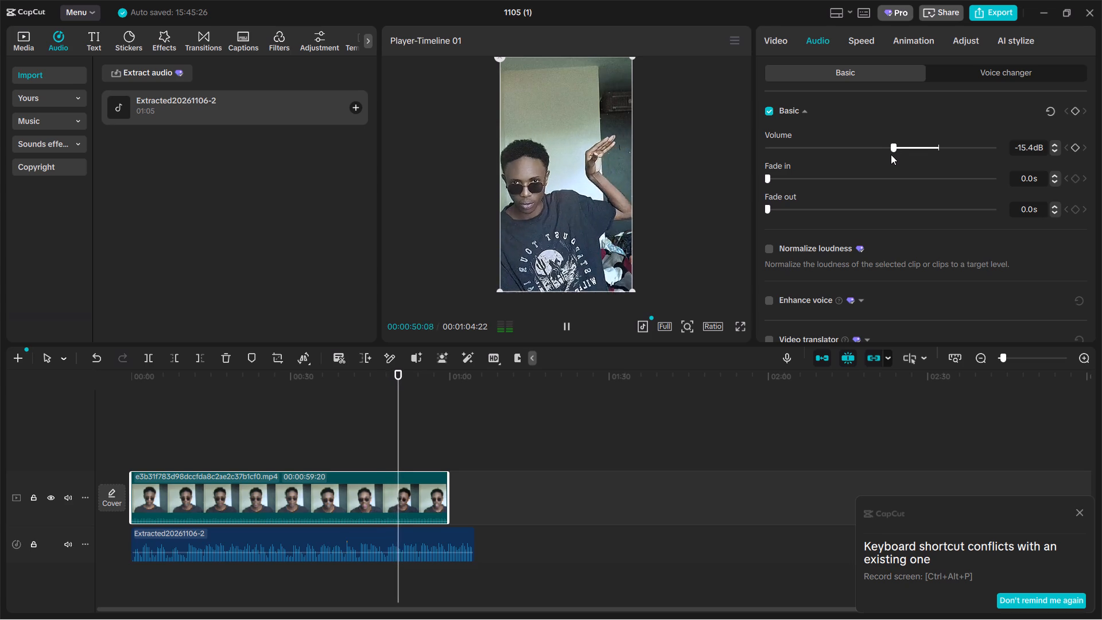
{"action": "left_click_drag", "start_coordinate": [891, 154], "coordinate": [888, 154]}
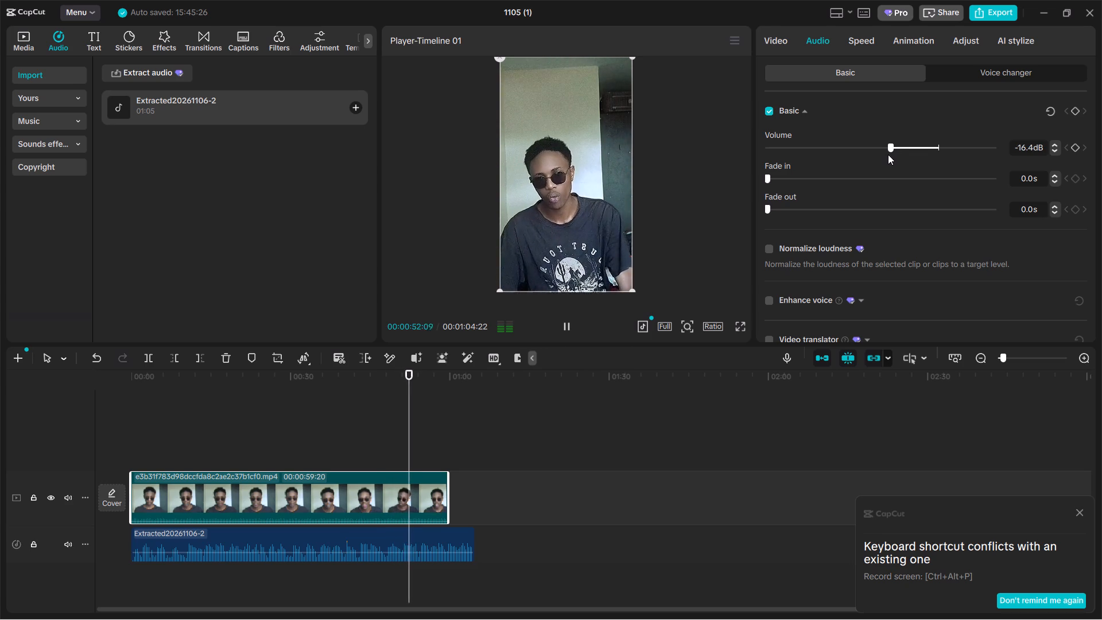
{"action": "left_click_drag", "start_coordinate": [888, 154], "coordinate": [886, 153]}
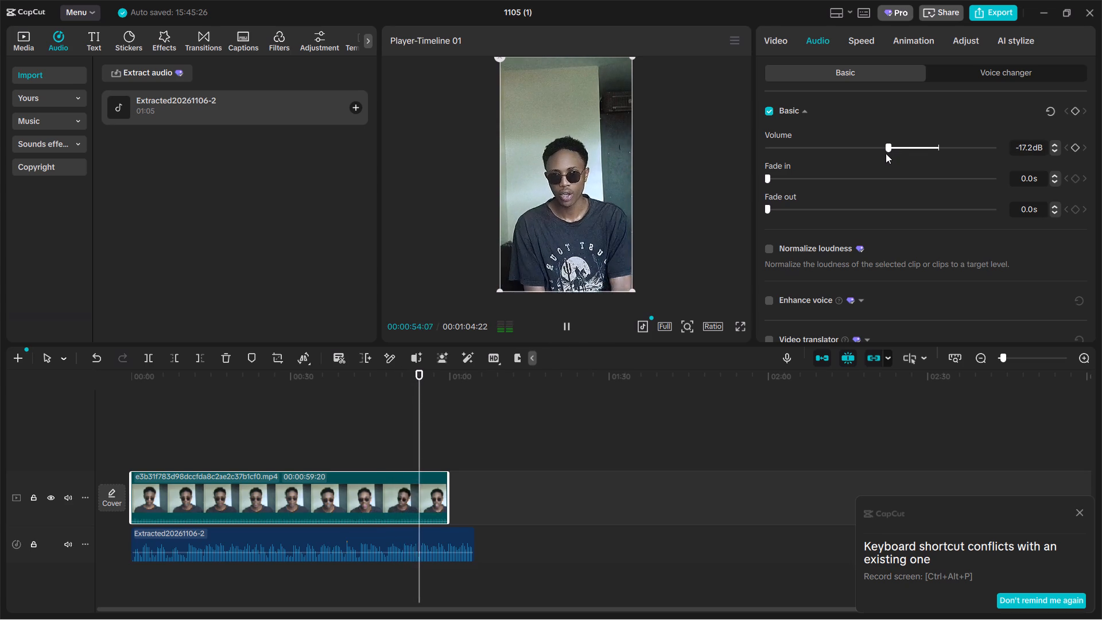
{"action": "left_click_drag", "start_coordinate": [886, 153], "coordinate": [888, 153]}
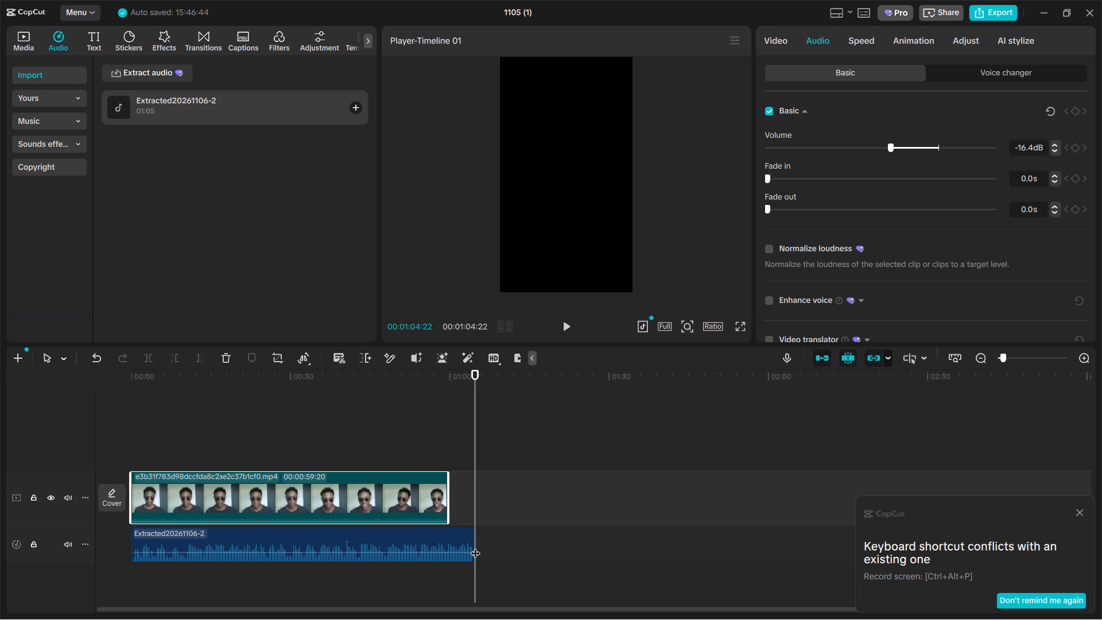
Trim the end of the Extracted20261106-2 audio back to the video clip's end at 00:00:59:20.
{"action": "left_click_drag", "start_coordinate": [474, 546], "coordinate": [472, 547]}
{"action": "left_click_drag", "start_coordinate": [472, 547], "coordinate": [465, 548]}
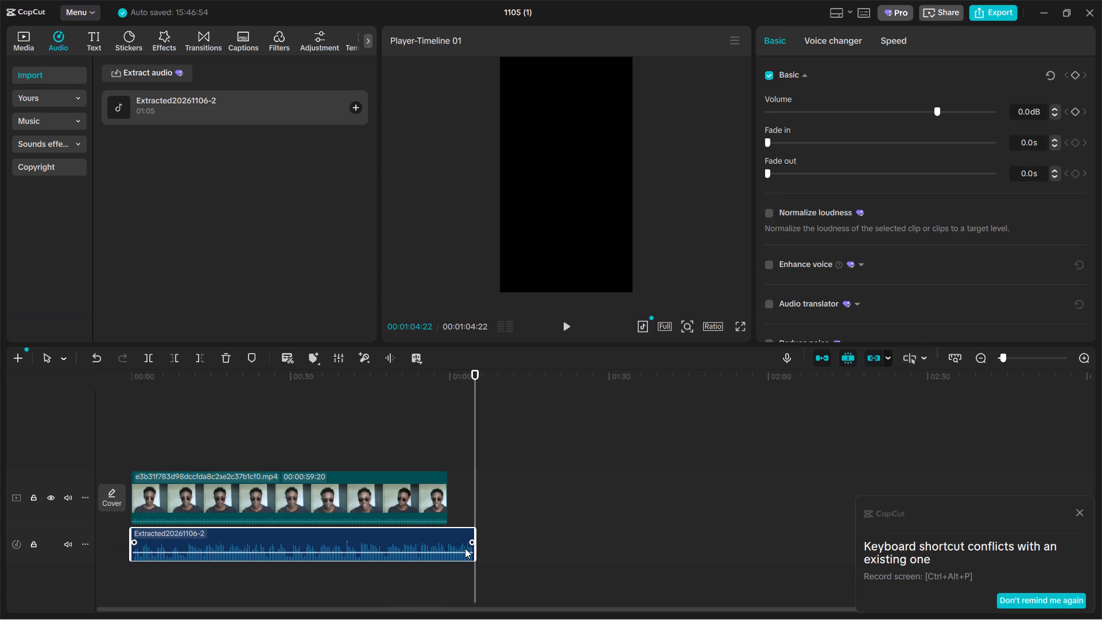
{"action": "left_click", "coordinate": [433, 494]}
{"action": "left_click_drag", "start_coordinate": [518, 568], "coordinate": [498, 561]}
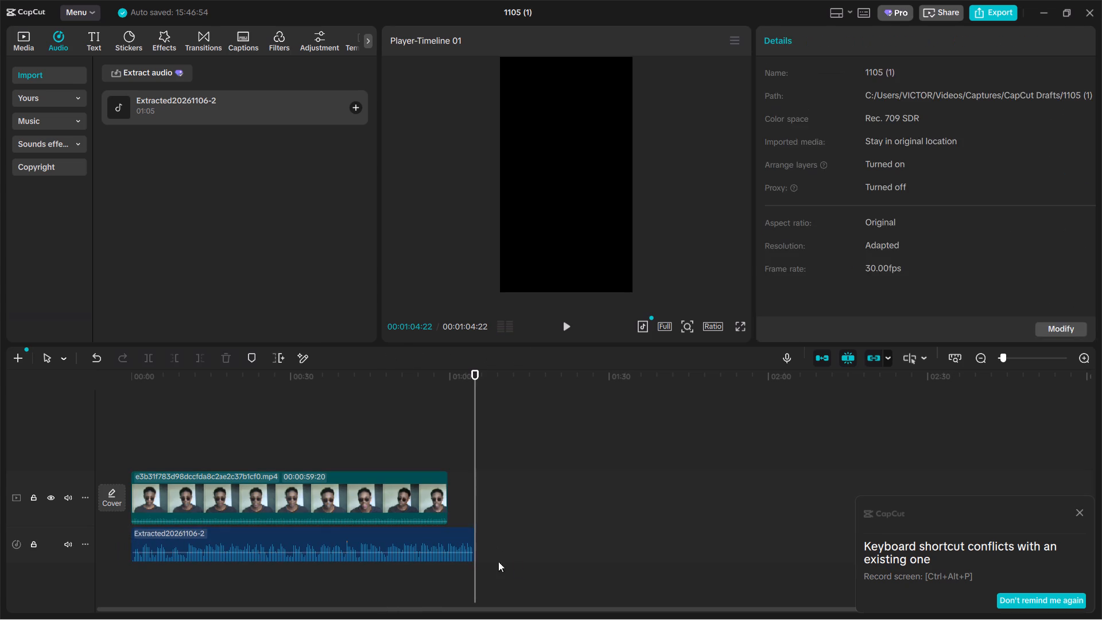
{"action": "left_click_drag", "start_coordinate": [498, 561], "coordinate": [459, 549]}
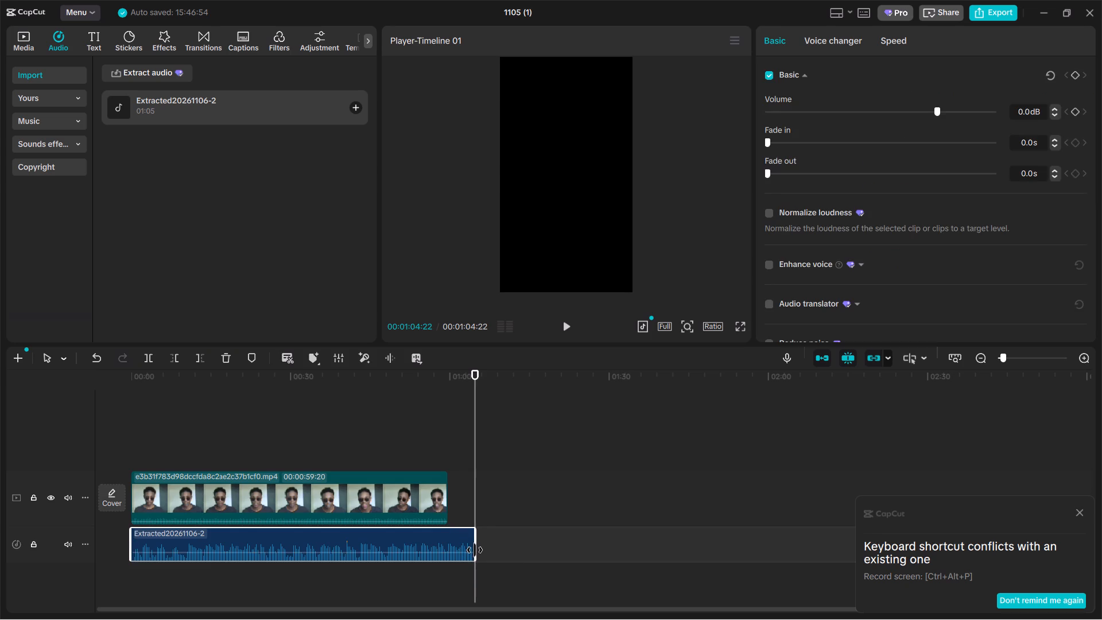
{"action": "left_click_drag", "start_coordinate": [475, 550], "coordinate": [443, 550]}
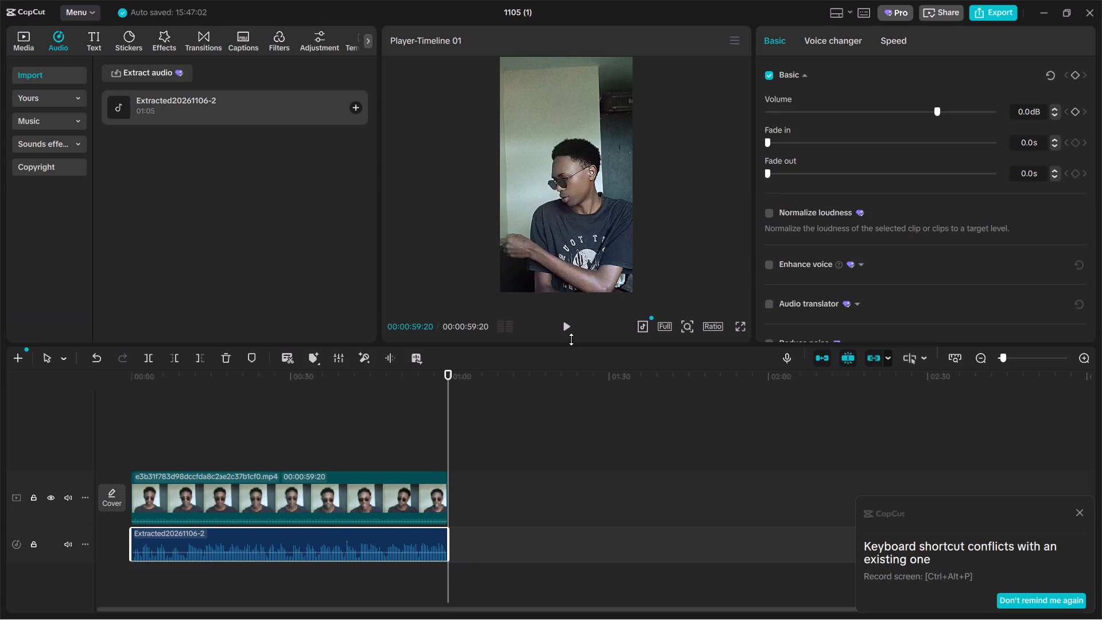
Play the timeline from the beginning, look over the audio clip's settings, and replay the ending to check how the sound finishes.
{"action": "left_click", "coordinate": [563, 324]}
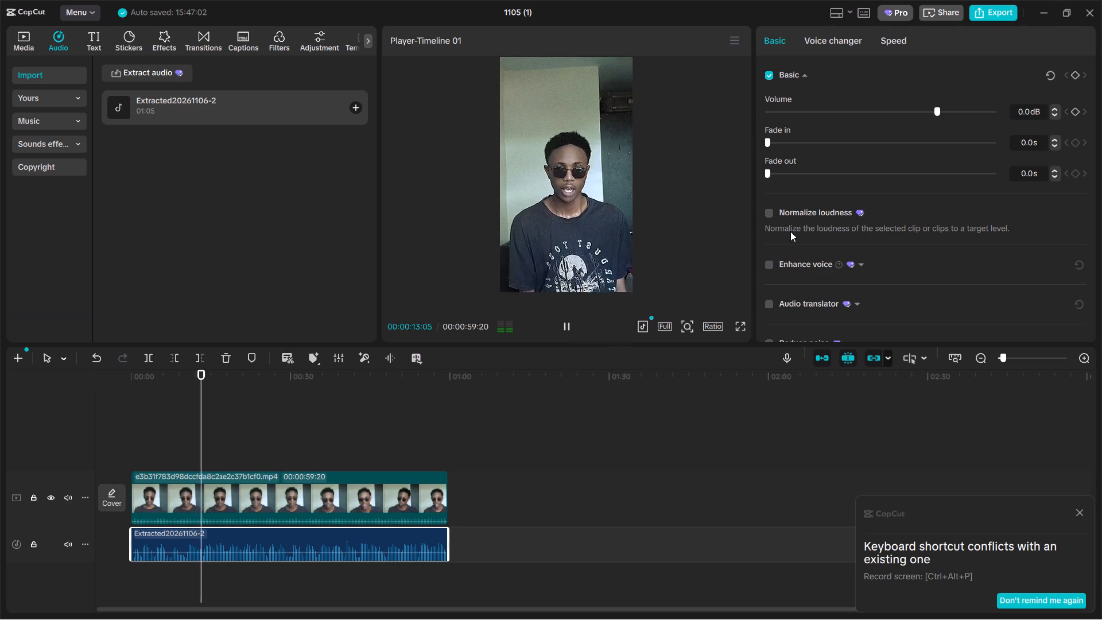
{"action": "scroll", "coordinate": [766, 244], "scroll_direction": "down", "scroll_amount": 1}
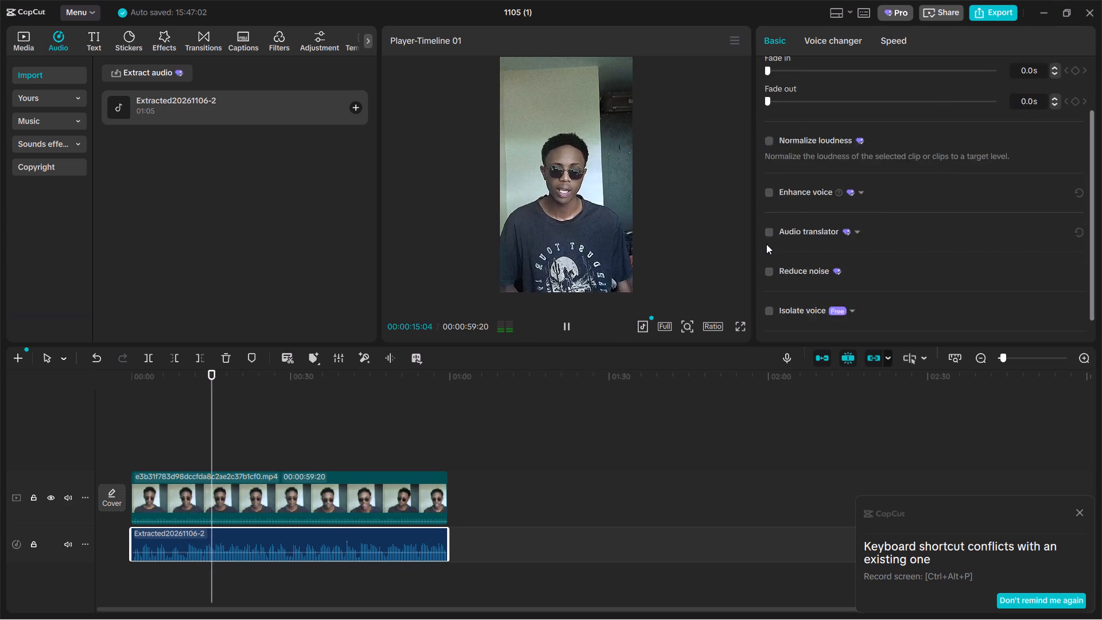
{"action": "scroll", "coordinate": [766, 244], "scroll_direction": "down", "scroll_amount": 3}
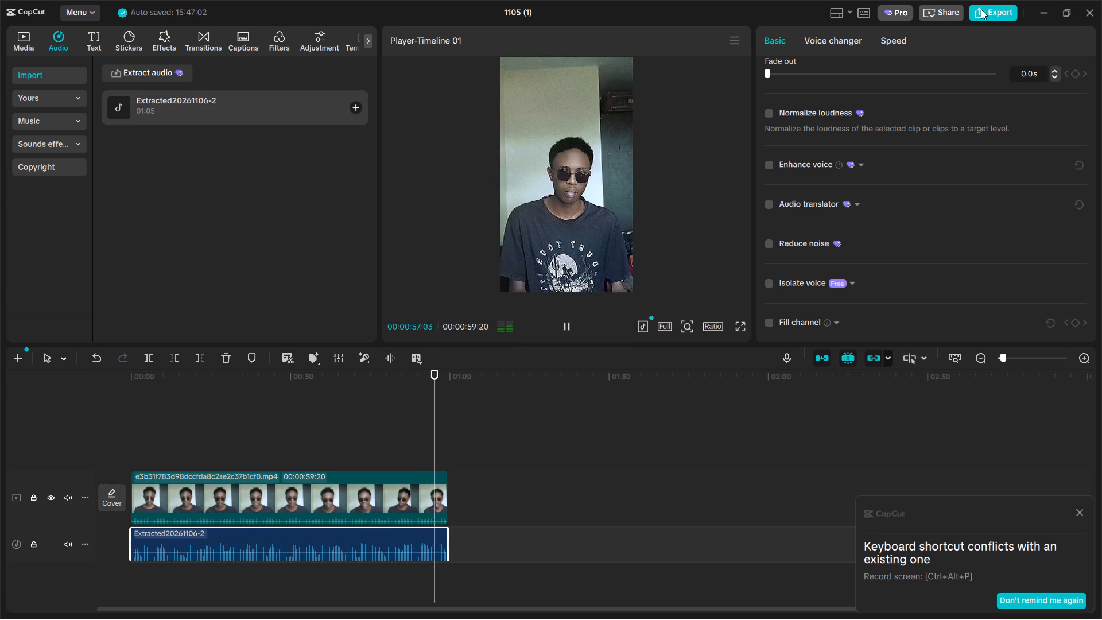
{"action": "key", "text": "space"}
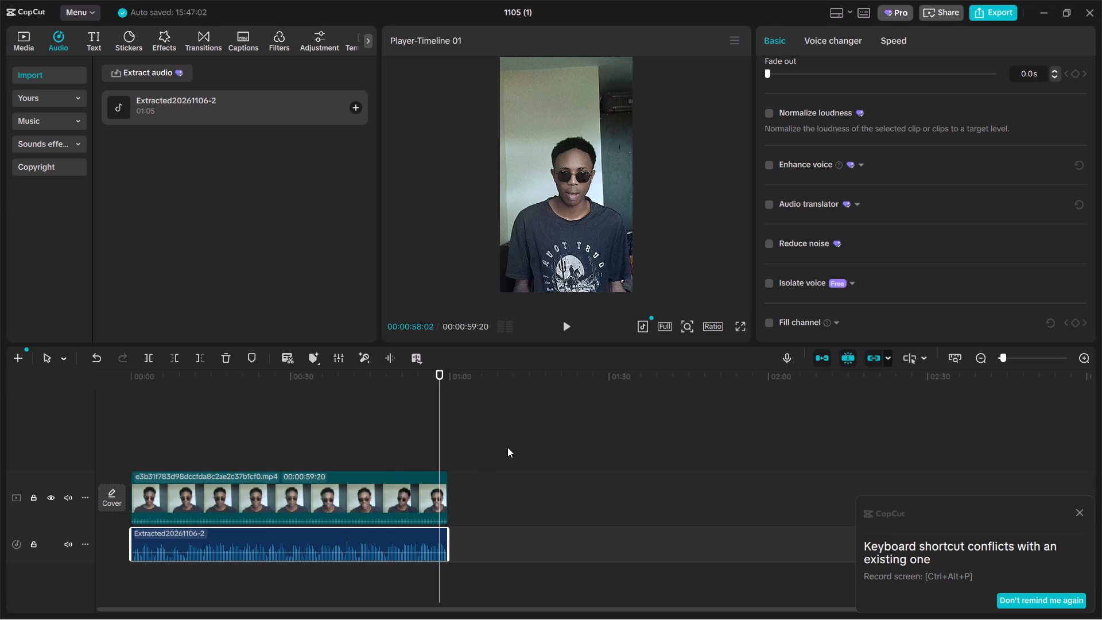
{"action": "left_click_drag", "start_coordinate": [440, 427], "coordinate": [394, 428]}
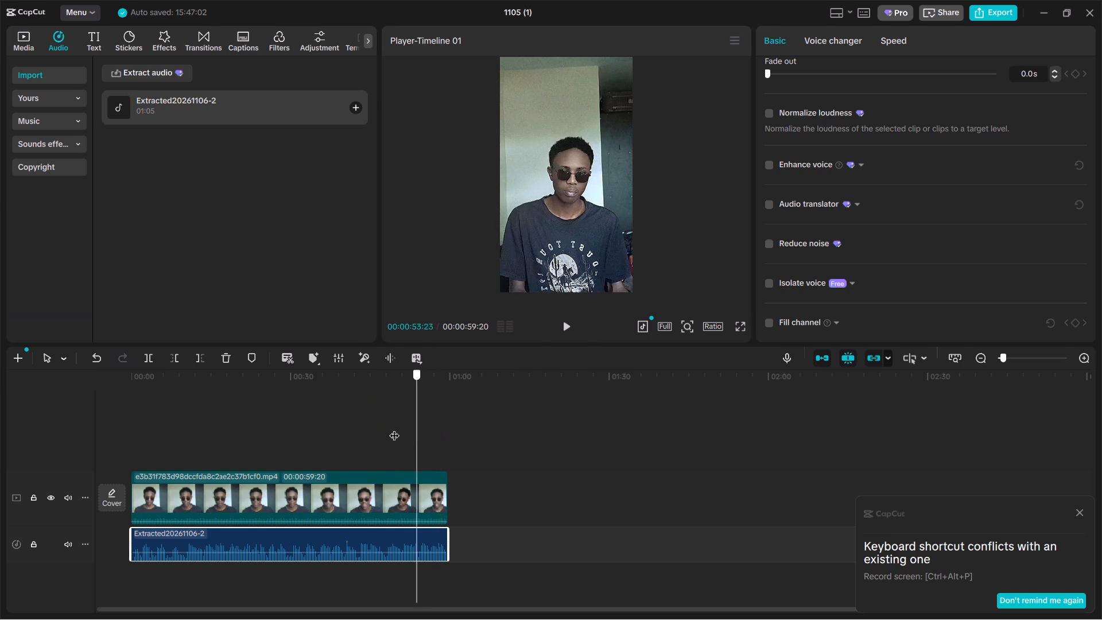
{"action": "left_click_drag", "start_coordinate": [394, 428], "coordinate": [393, 428]}
{"action": "key", "text": "space"}
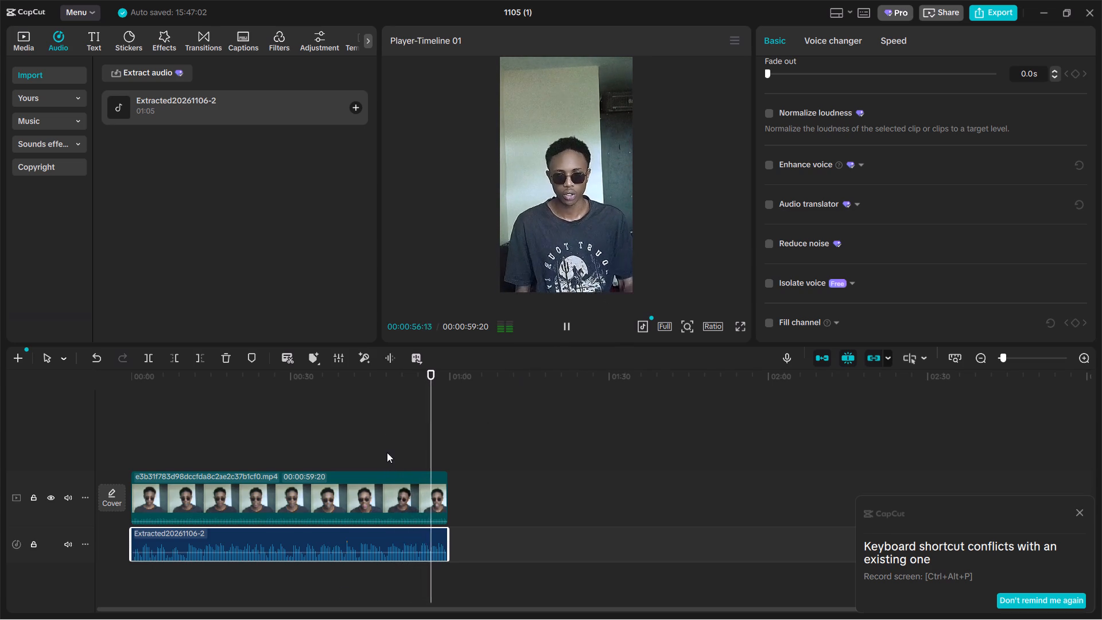
Set the main video clip's audio fade-out to 10.0 s and replay the ending.
{"action": "left_click", "coordinate": [360, 480]}
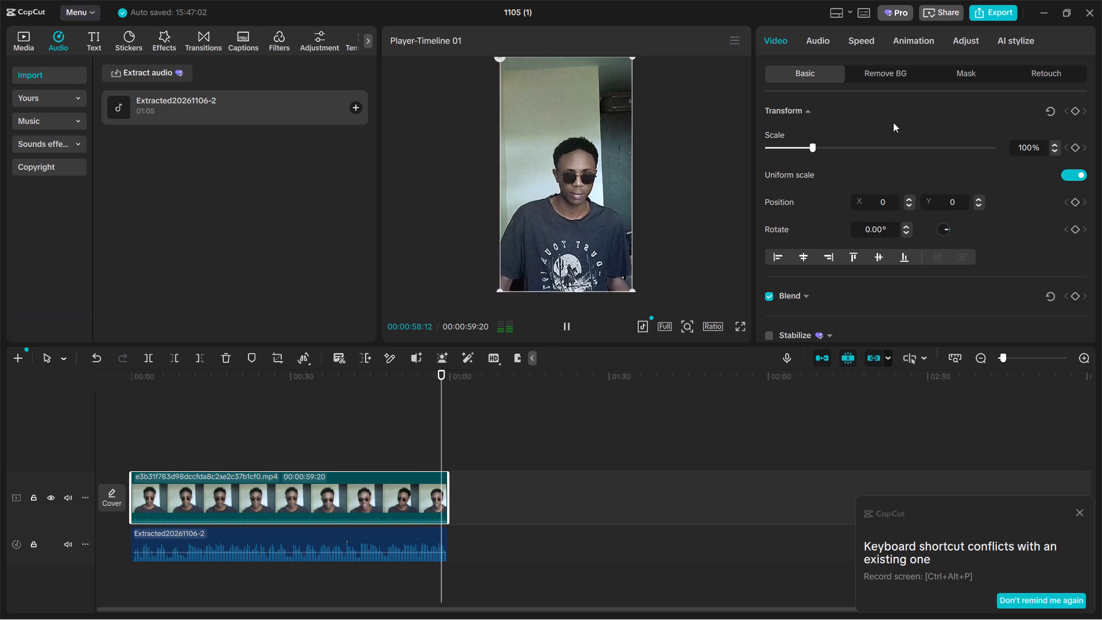
{"action": "left_click", "coordinate": [823, 42]}
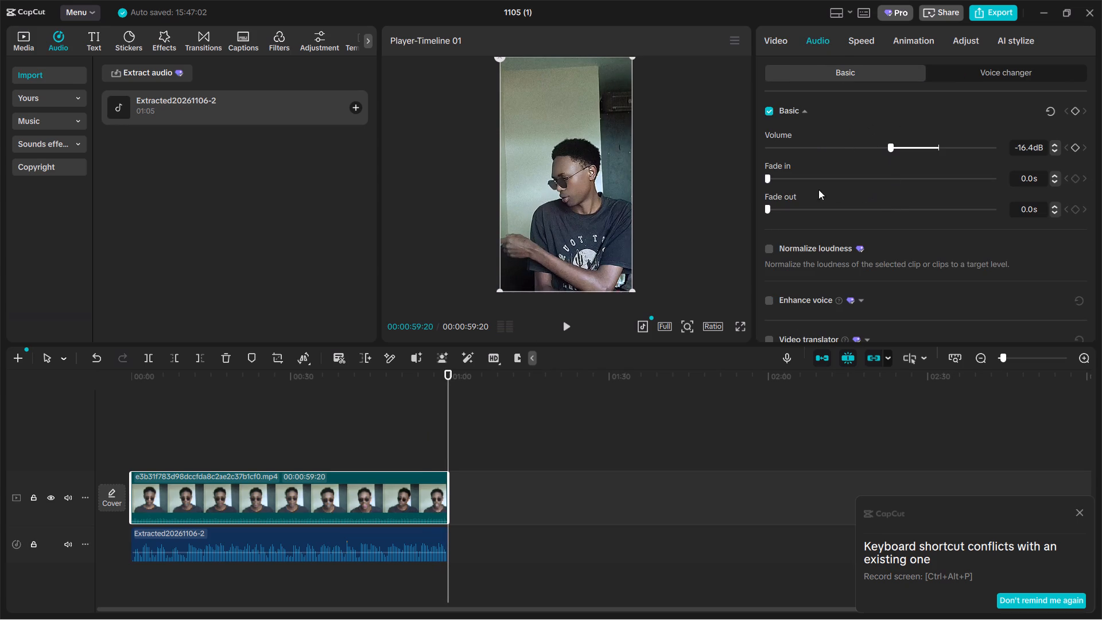
{"action": "left_click_drag", "start_coordinate": [767, 212], "coordinate": [832, 204]}
{"action": "left_click_drag", "start_coordinate": [832, 204], "coordinate": [1068, 222]}
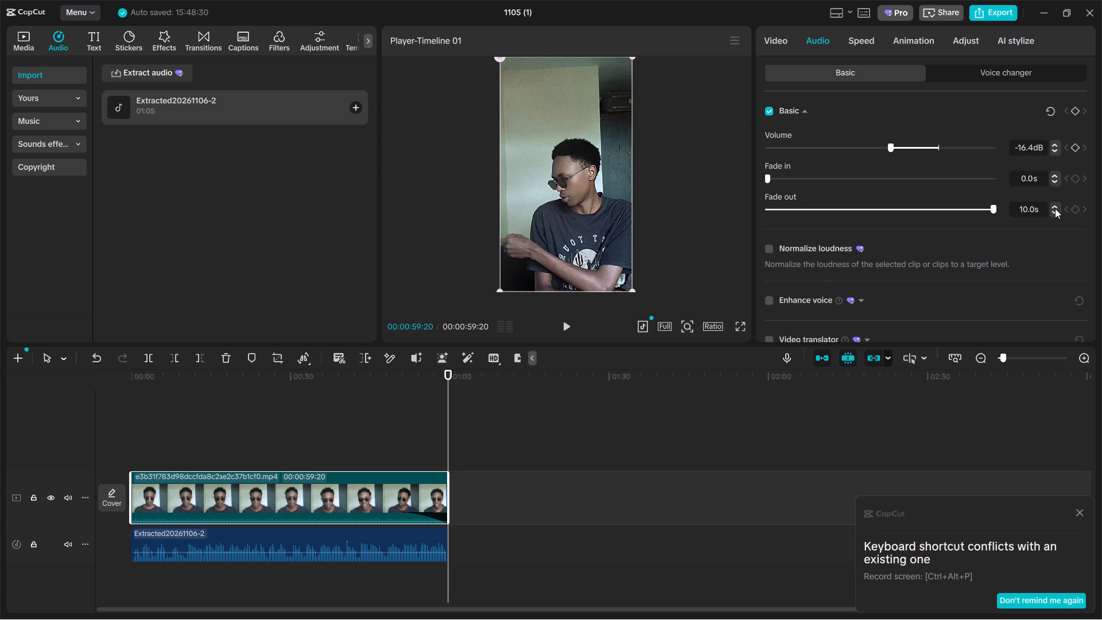
{"action": "double_click", "coordinate": [1055, 208]}
{"action": "double_click", "coordinate": [1055, 207]}
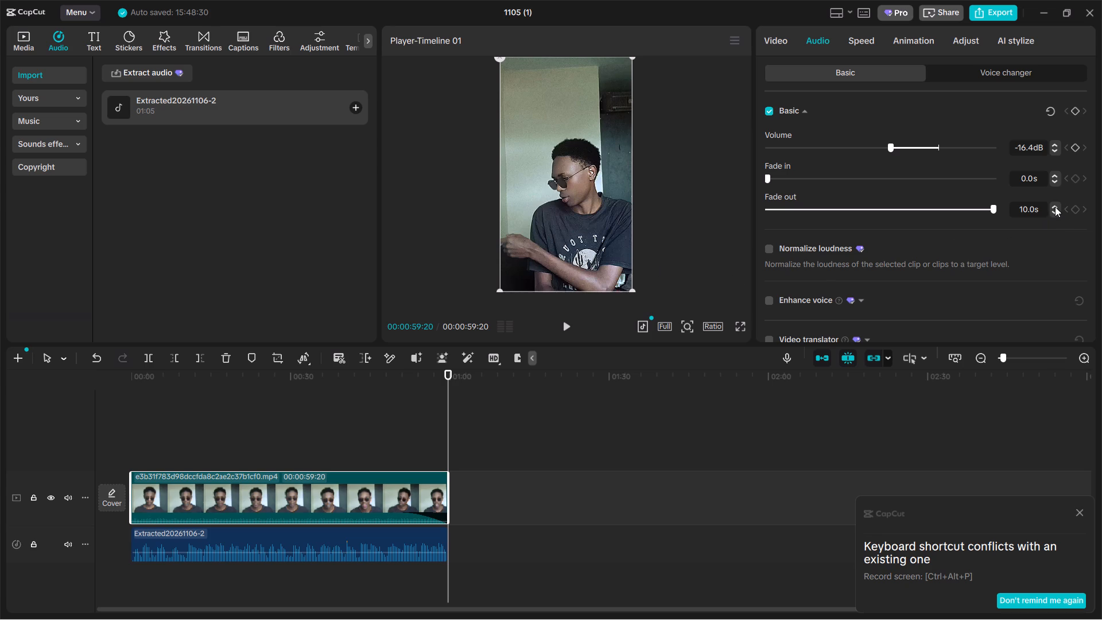
{"action": "left_click", "coordinate": [1057, 215]}
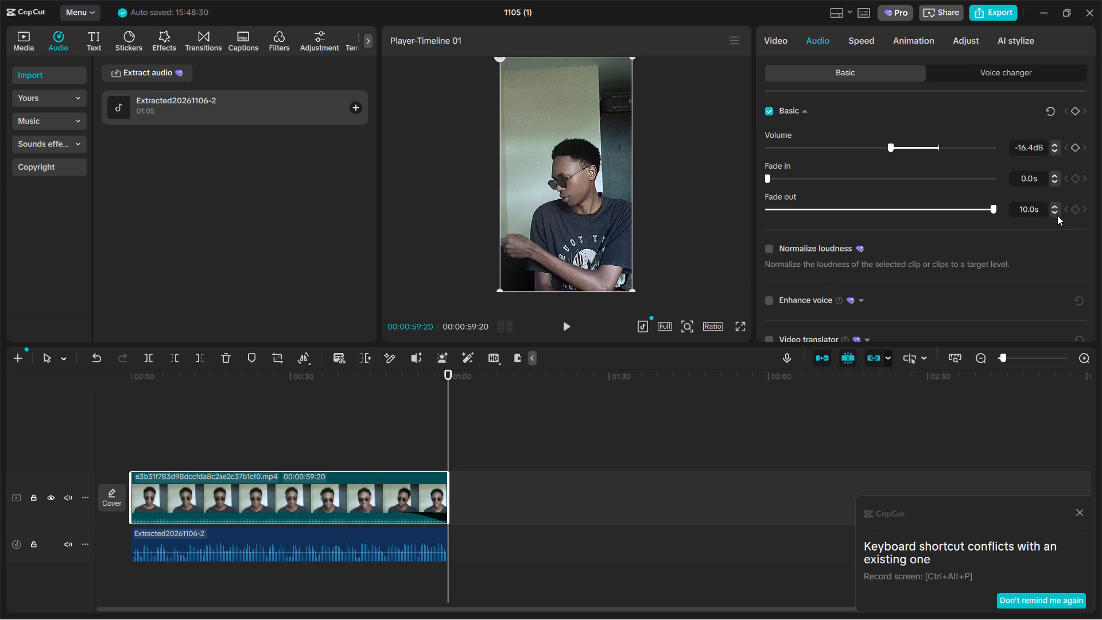
{"action": "left_click", "coordinate": [1053, 213]}
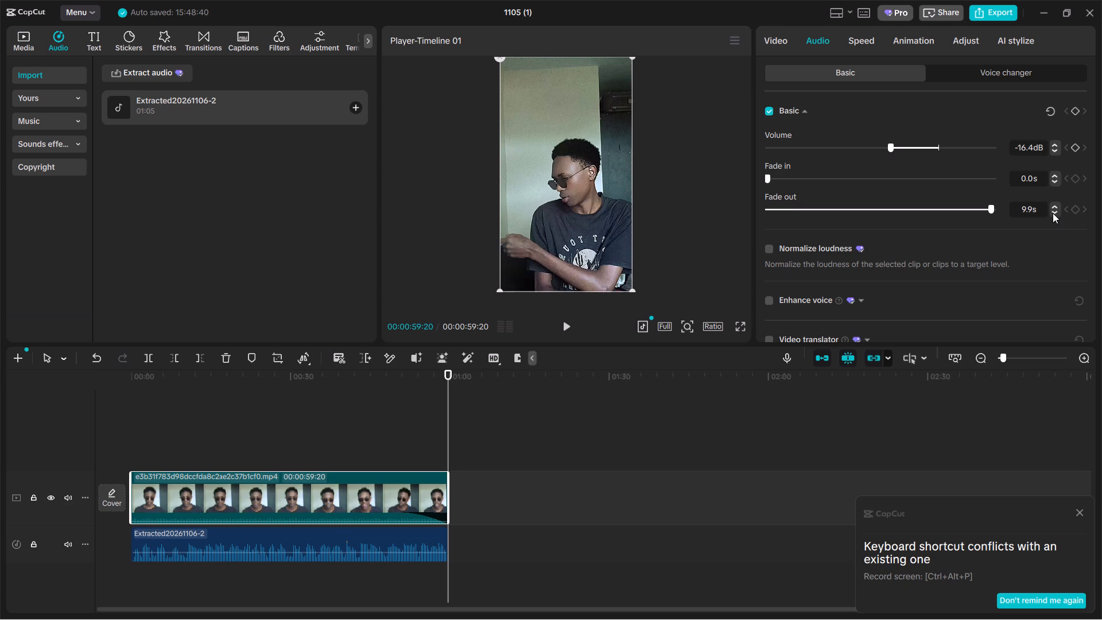
{"action": "left_click", "coordinate": [1053, 207]}
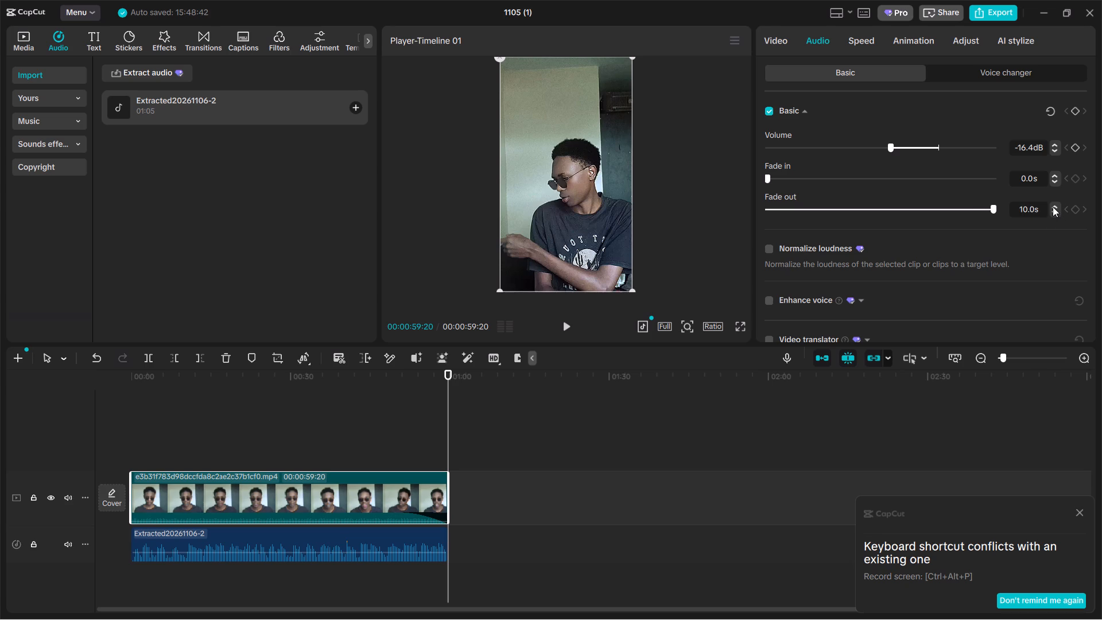
{"action": "triple_click", "coordinate": [1053, 207]}
{"action": "triple_click", "coordinate": [1053, 207]}
{"action": "double_click", "coordinate": [1053, 207]}
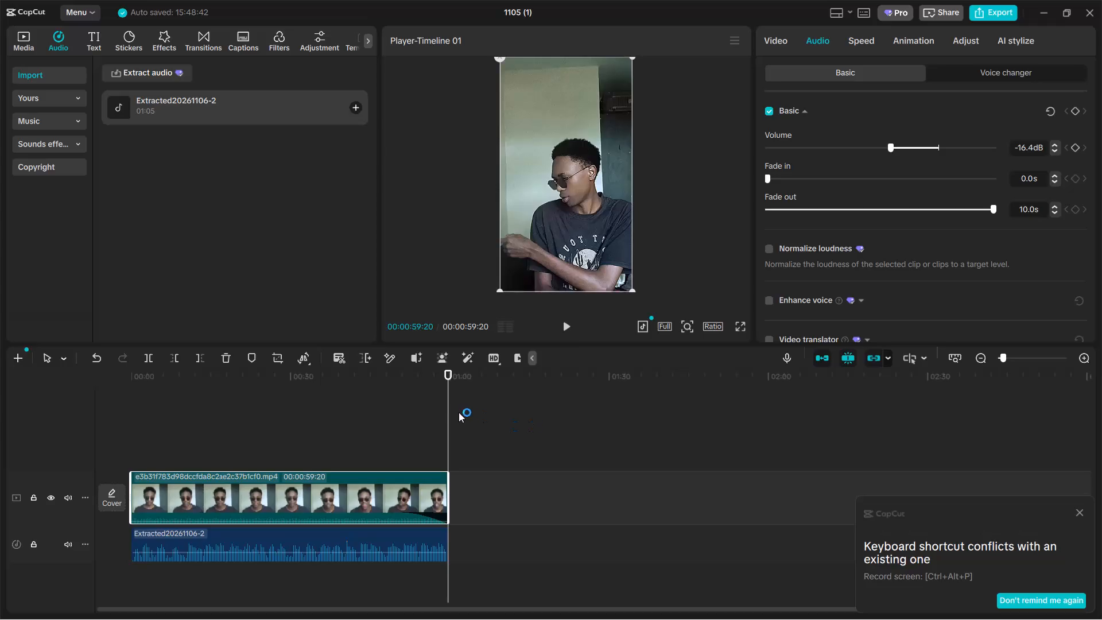
{"action": "left_click_drag", "start_coordinate": [451, 406], "coordinate": [401, 413]}
{"action": "key", "text": "space"}
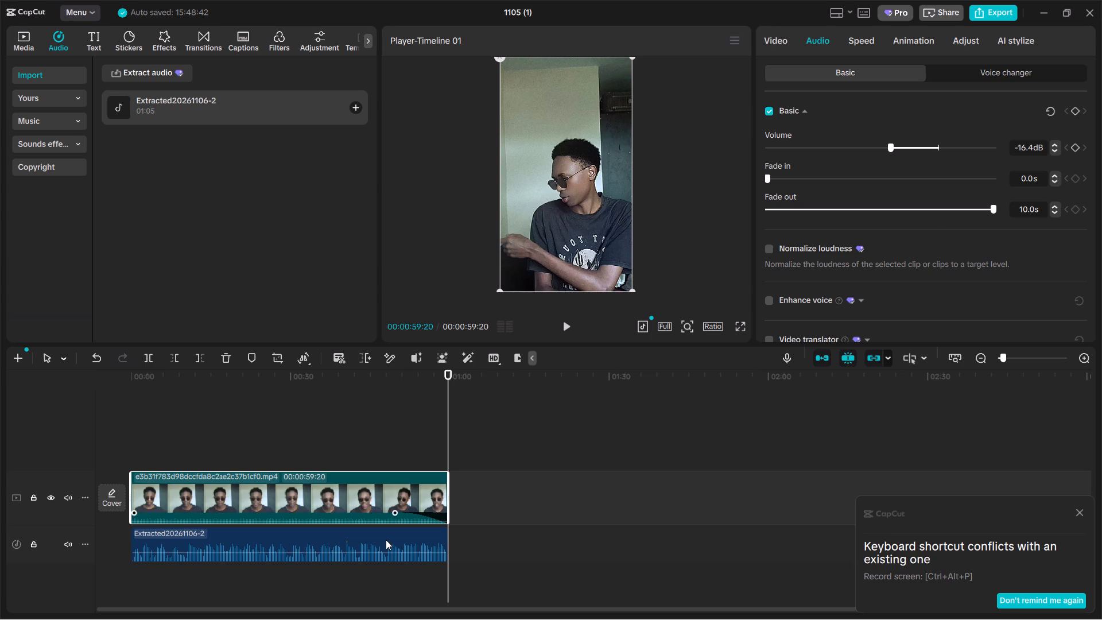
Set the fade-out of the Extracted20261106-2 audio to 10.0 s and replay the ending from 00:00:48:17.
{"action": "left_click", "coordinate": [375, 554]}
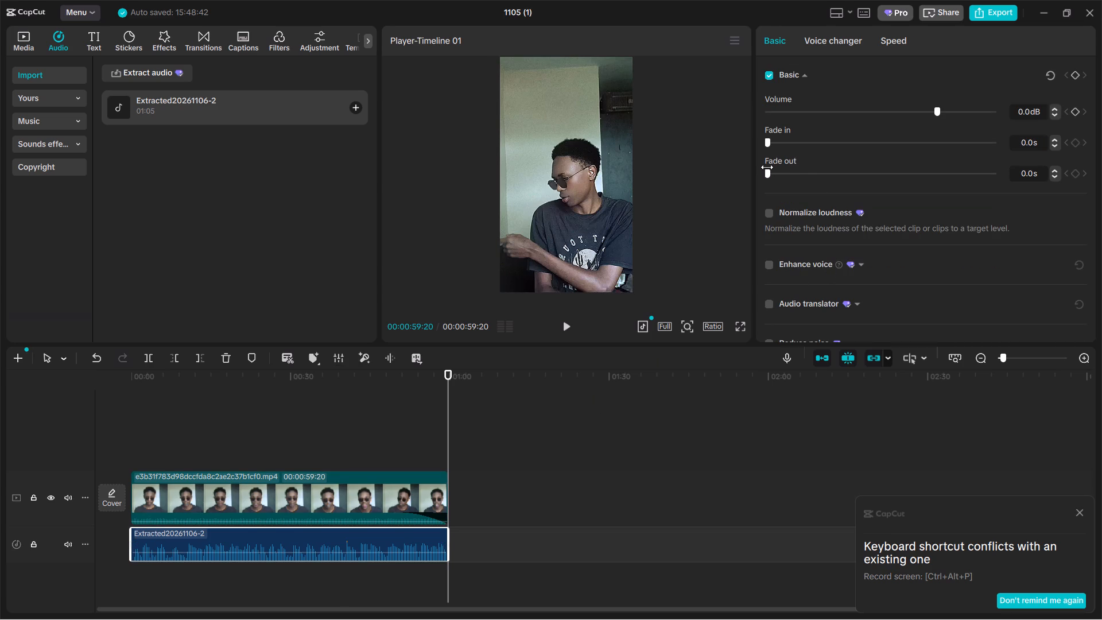
{"action": "left_click_drag", "start_coordinate": [767, 167], "coordinate": [1035, 133]}
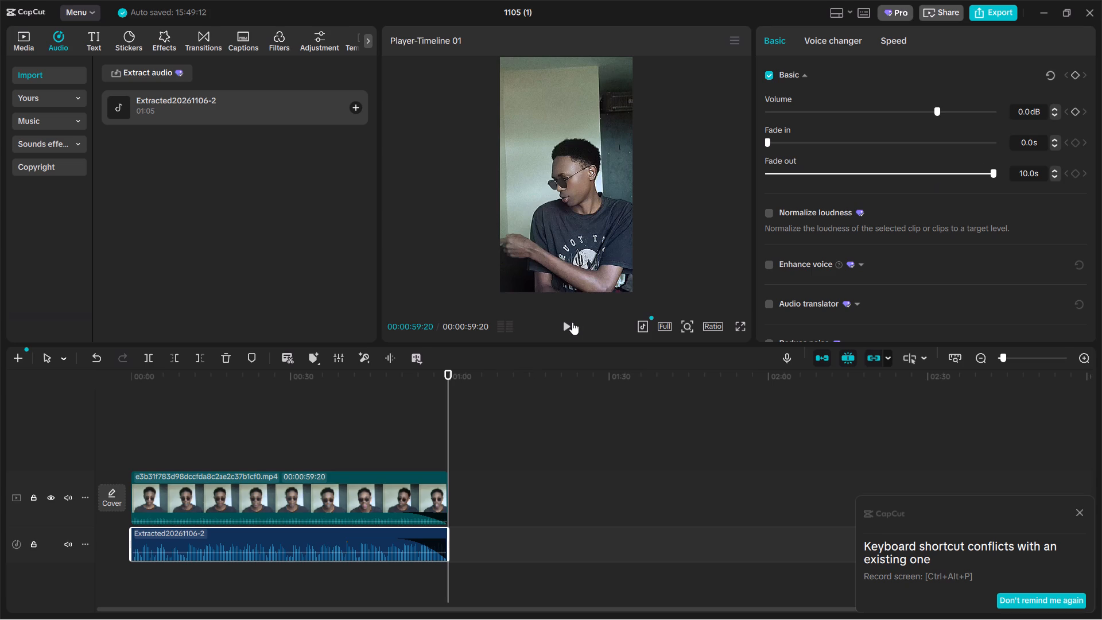
{"action": "left_click_drag", "start_coordinate": [450, 402], "coordinate": [390, 419]}
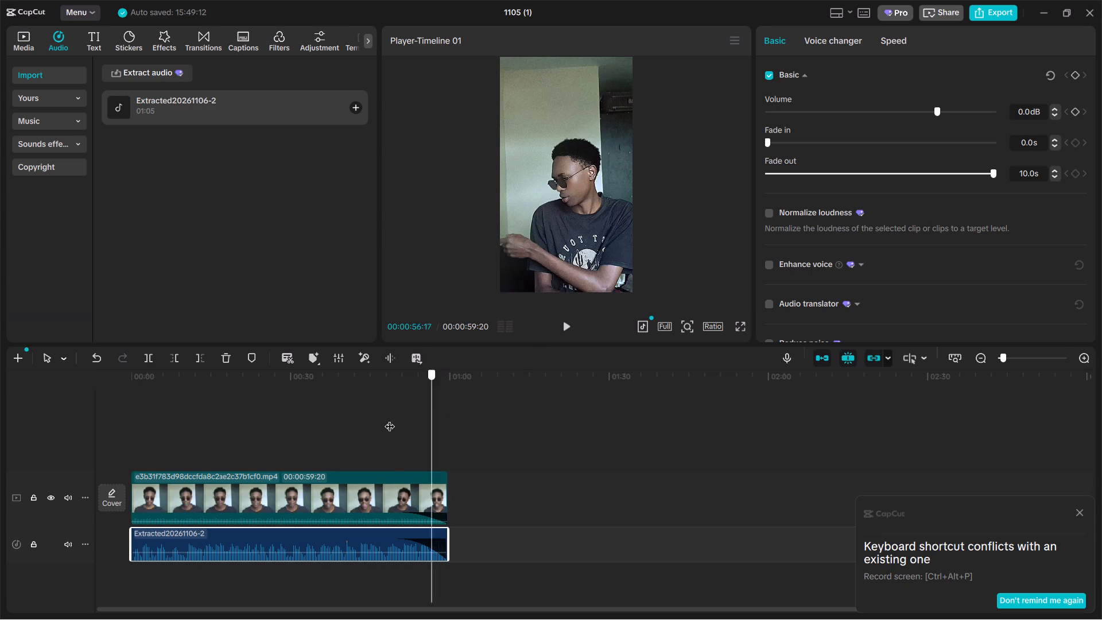
{"action": "left_click_drag", "start_coordinate": [390, 419], "coordinate": [389, 419]}
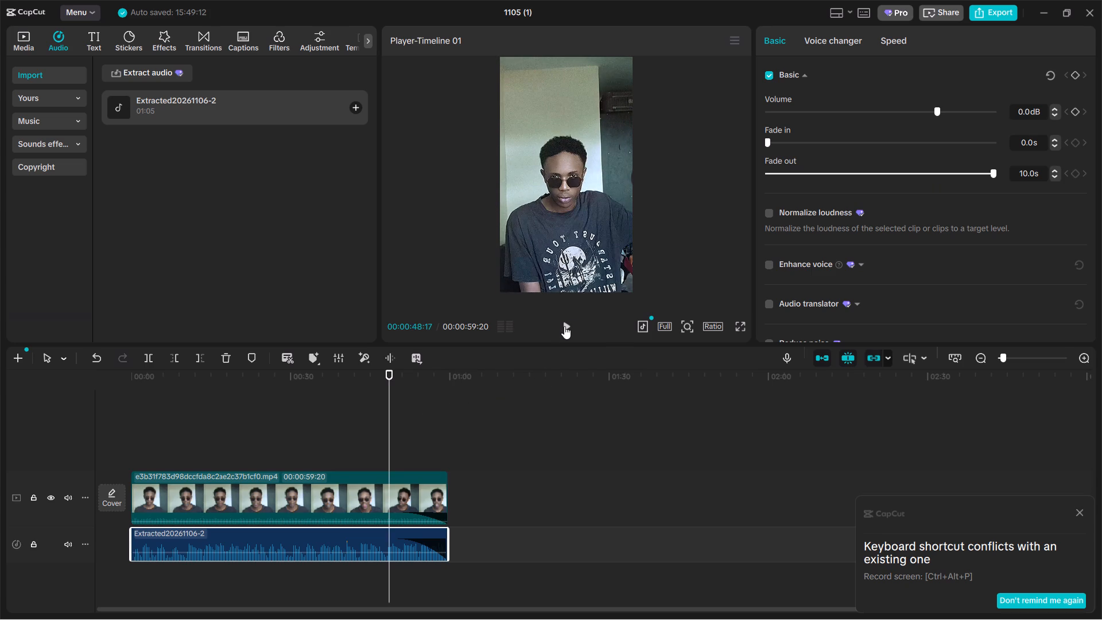
{"action": "left_click", "coordinate": [564, 326]}
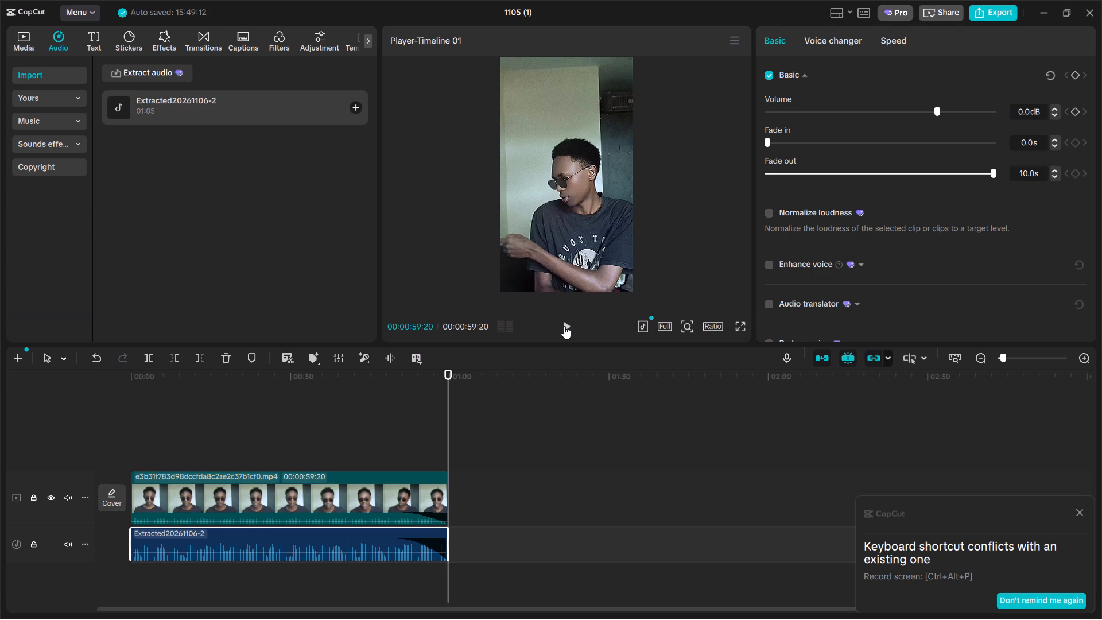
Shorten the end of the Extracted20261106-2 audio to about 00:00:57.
{"action": "left_click_drag", "start_coordinate": [450, 533], "coordinate": [433, 534]}
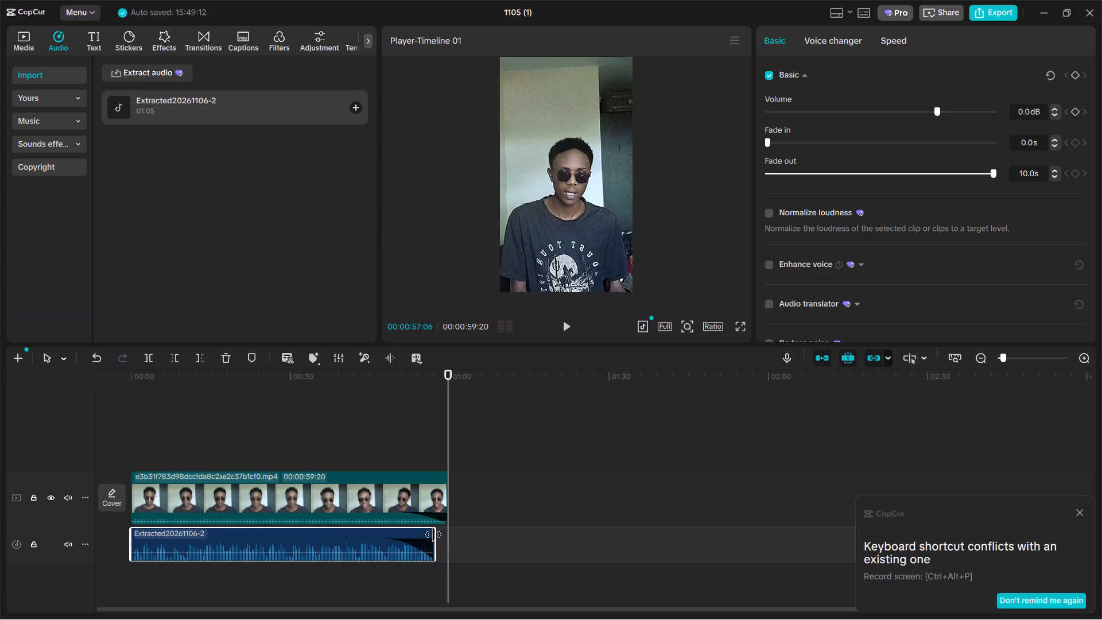
{"action": "left_click_drag", "start_coordinate": [433, 534], "coordinate": [434, 534]}
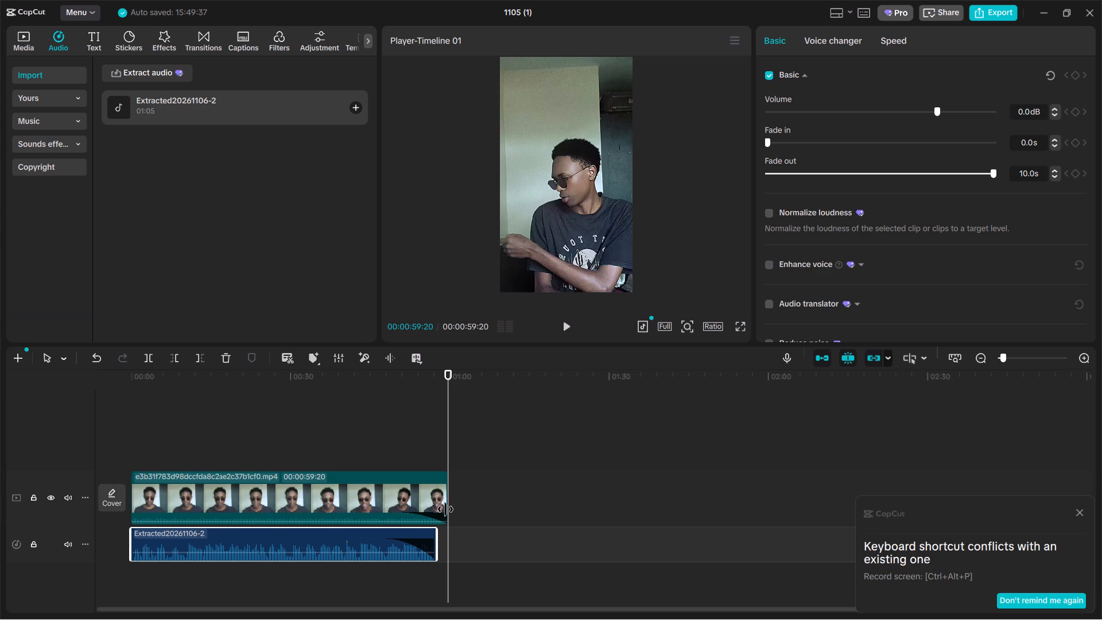
Trim the end of the main video clip to 00:00:57:13, aligned with the extracted audio's end.
{"action": "left_click", "coordinate": [447, 506]}
{"action": "left_click", "coordinate": [447, 506]}
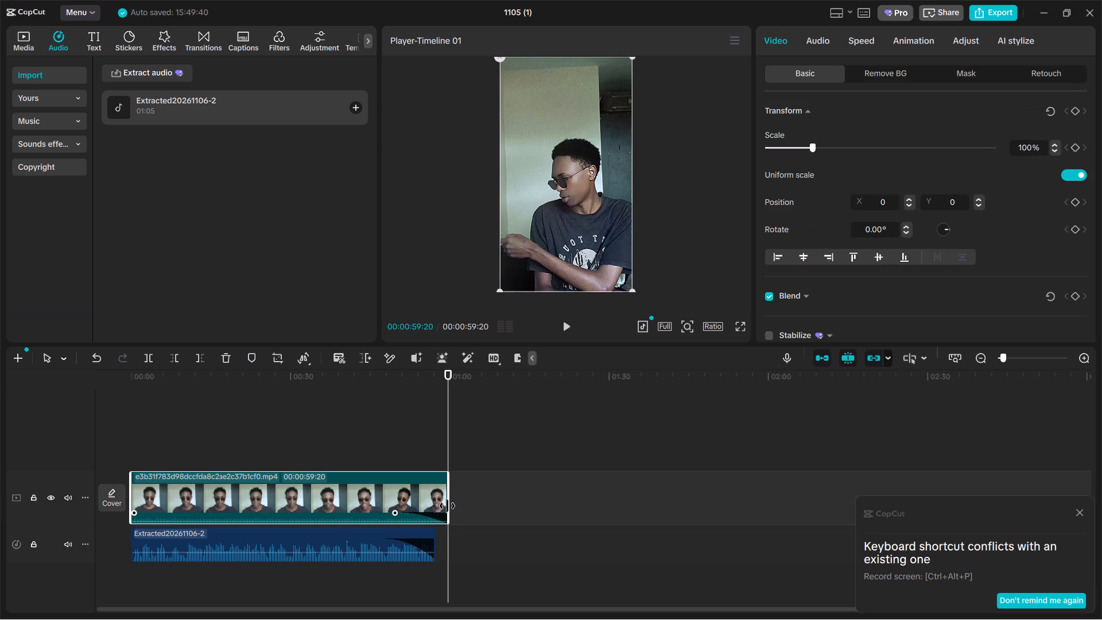
{"action": "left_click_drag", "start_coordinate": [447, 506], "coordinate": [436, 509]}
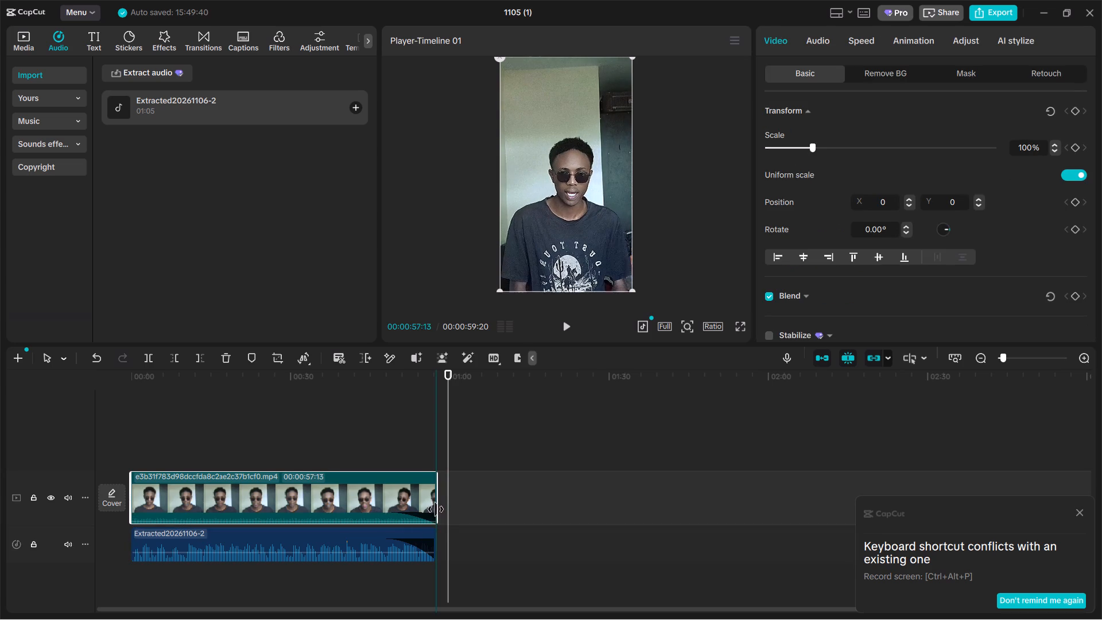
Finish trimming the main video clip's end to 00:00:57:13, aligned with the extracted audio's end, and replay the ending.
{"action": "left_click_drag", "start_coordinate": [436, 509], "coordinate": [434, 510]}
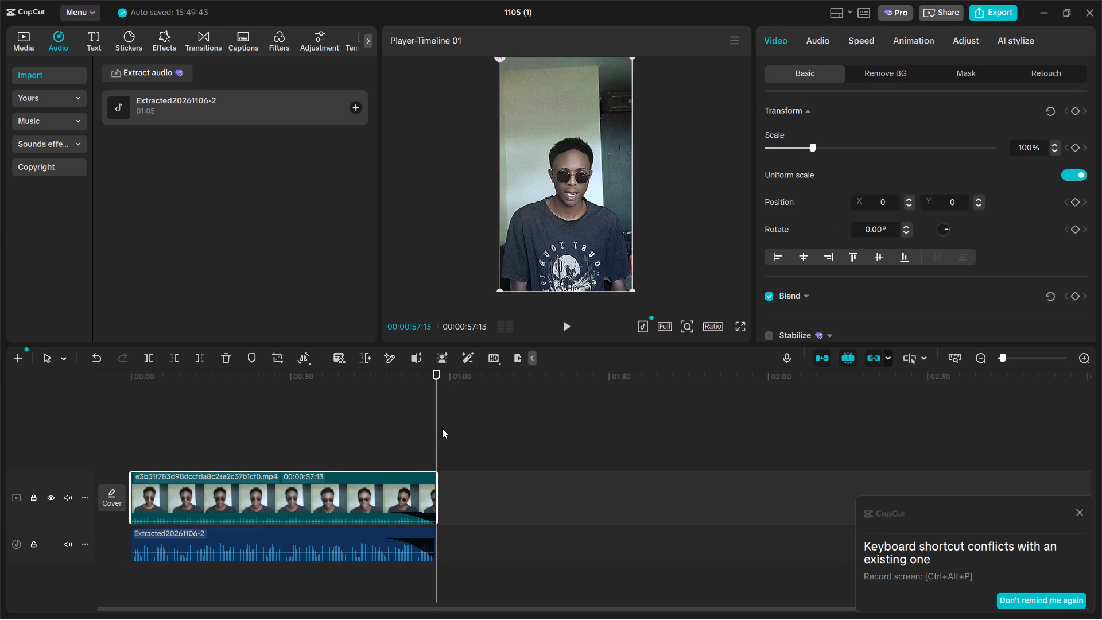
{"action": "left_click_drag", "start_coordinate": [434, 427], "coordinate": [417, 425]}
{"action": "key", "text": "space"}
{"action": "key", "text": "space"}
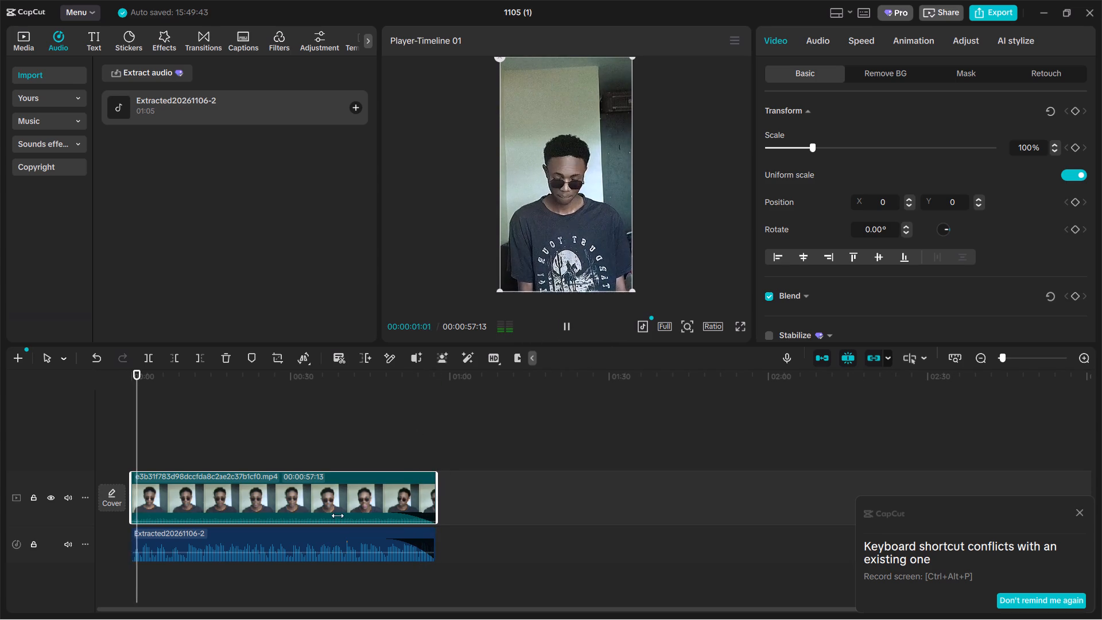
{"action": "left_click_drag", "start_coordinate": [145, 435], "coordinate": [379, 415]}
{"action": "key", "text": "space"}
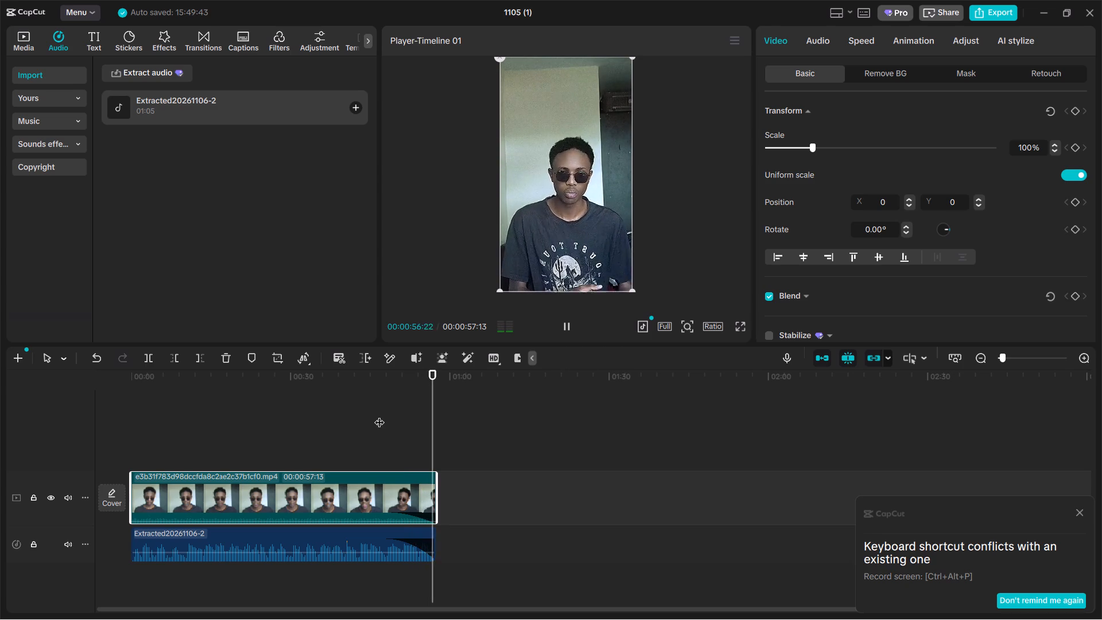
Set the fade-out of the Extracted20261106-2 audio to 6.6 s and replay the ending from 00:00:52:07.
{"action": "left_click", "coordinate": [284, 547]}
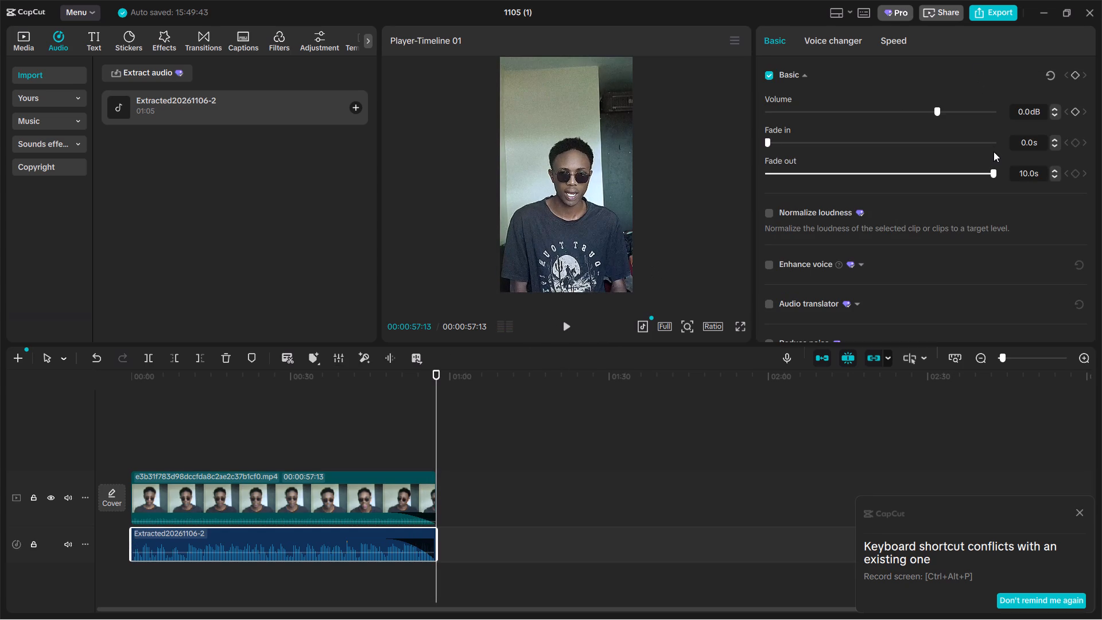
{"action": "left_click_drag", "start_coordinate": [993, 171], "coordinate": [963, 177]}
{"action": "left_click_drag", "start_coordinate": [963, 177], "coordinate": [922, 182]}
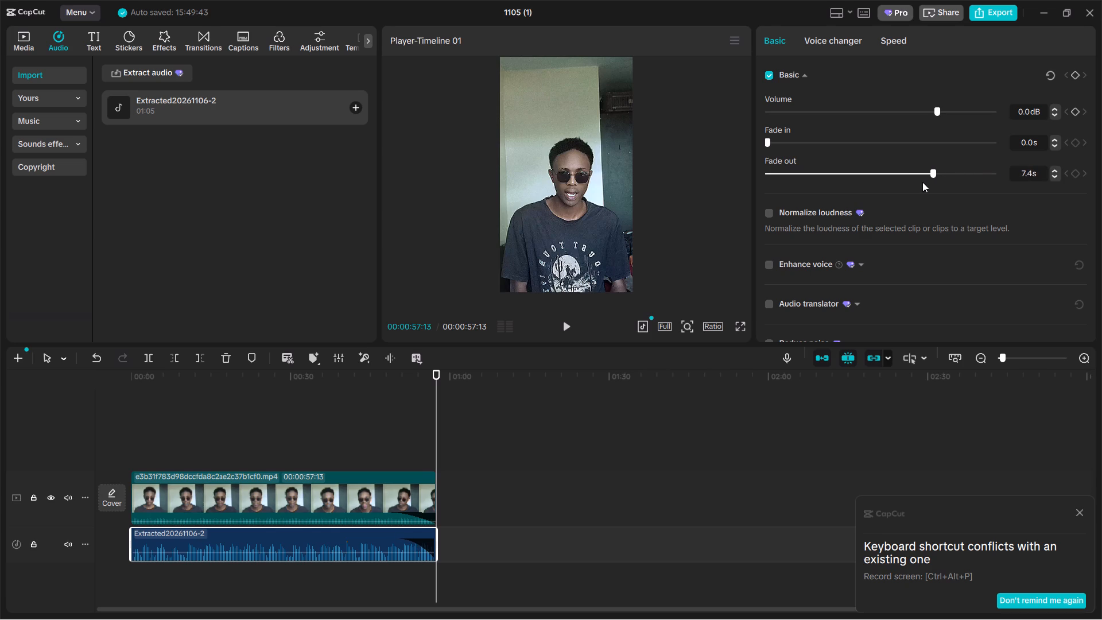
{"action": "left_click_drag", "start_coordinate": [922, 182], "coordinate": [917, 183]}
{"action": "left_click_drag", "start_coordinate": [433, 417], "coordinate": [409, 421]}
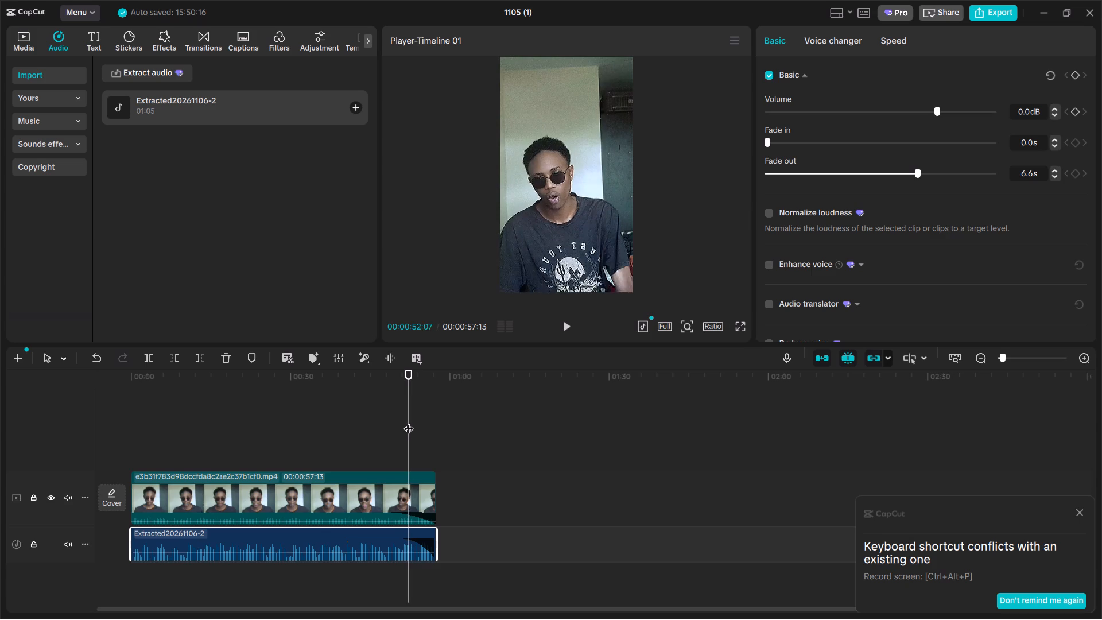
{"action": "key", "text": "space"}
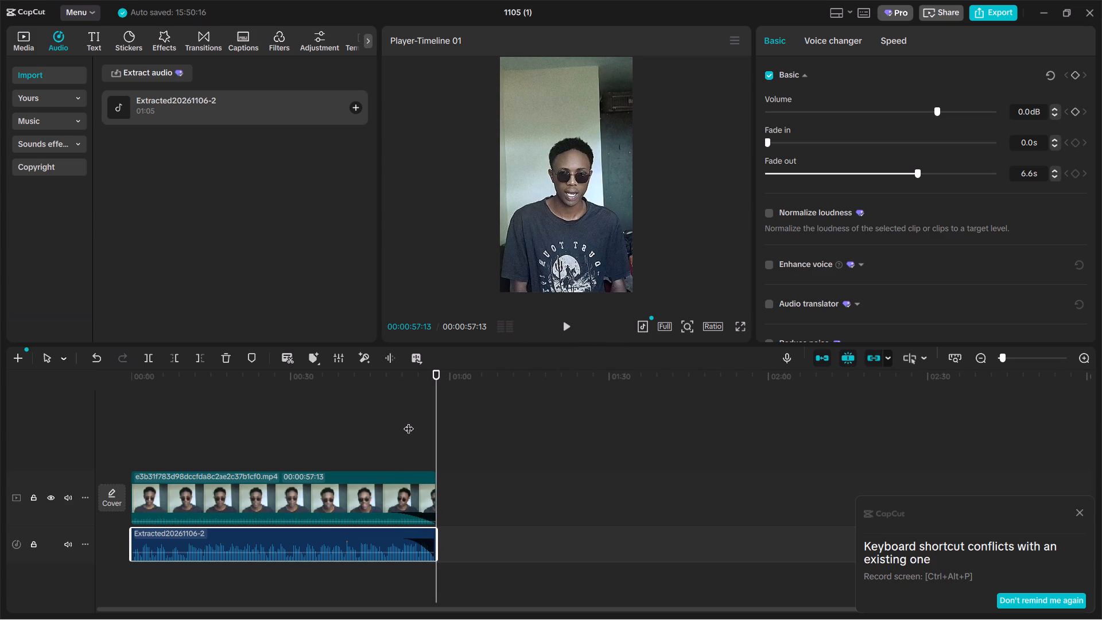
Open the export settings for project 1105 (1) and look over the available resolutions.
{"action": "left_click", "coordinate": [1008, 7]}
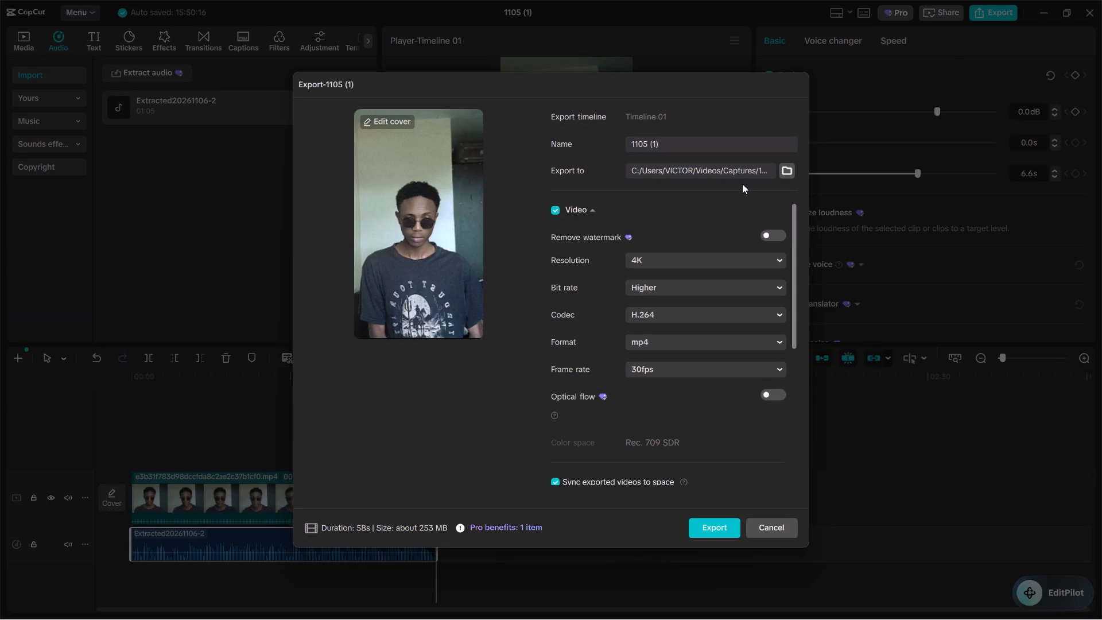
{"action": "left_click", "coordinate": [764, 253]}
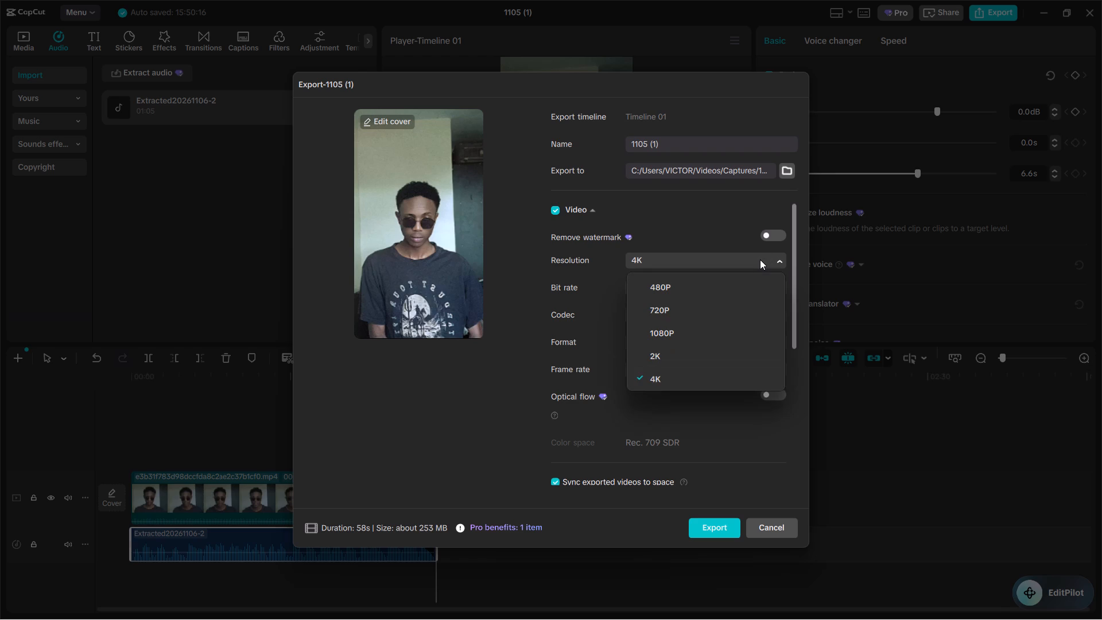
{"action": "left_click", "coordinate": [469, 400]}
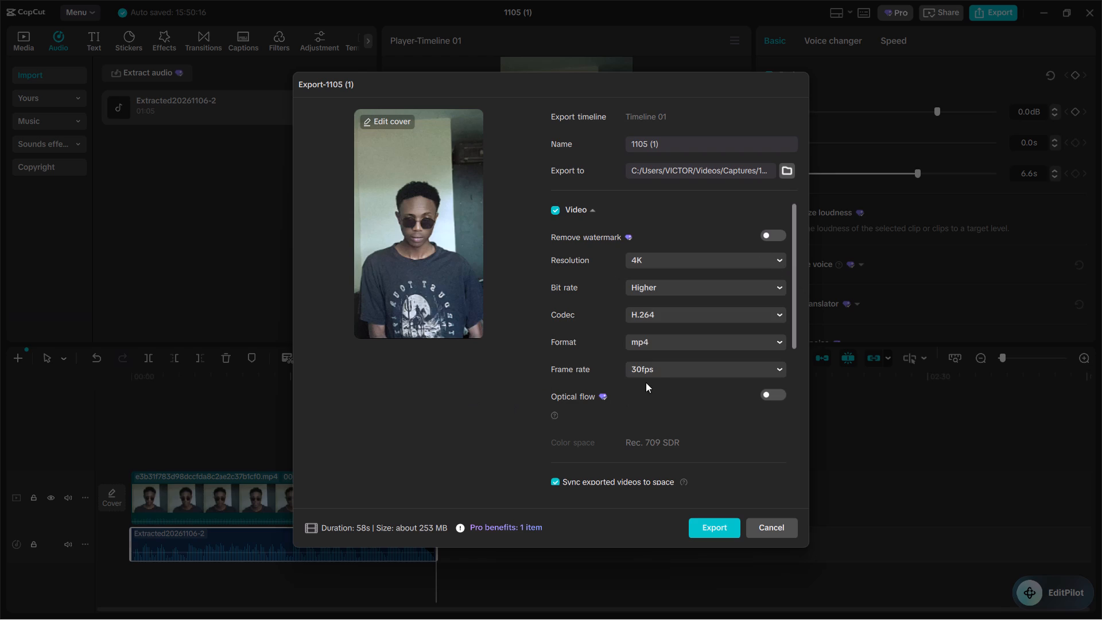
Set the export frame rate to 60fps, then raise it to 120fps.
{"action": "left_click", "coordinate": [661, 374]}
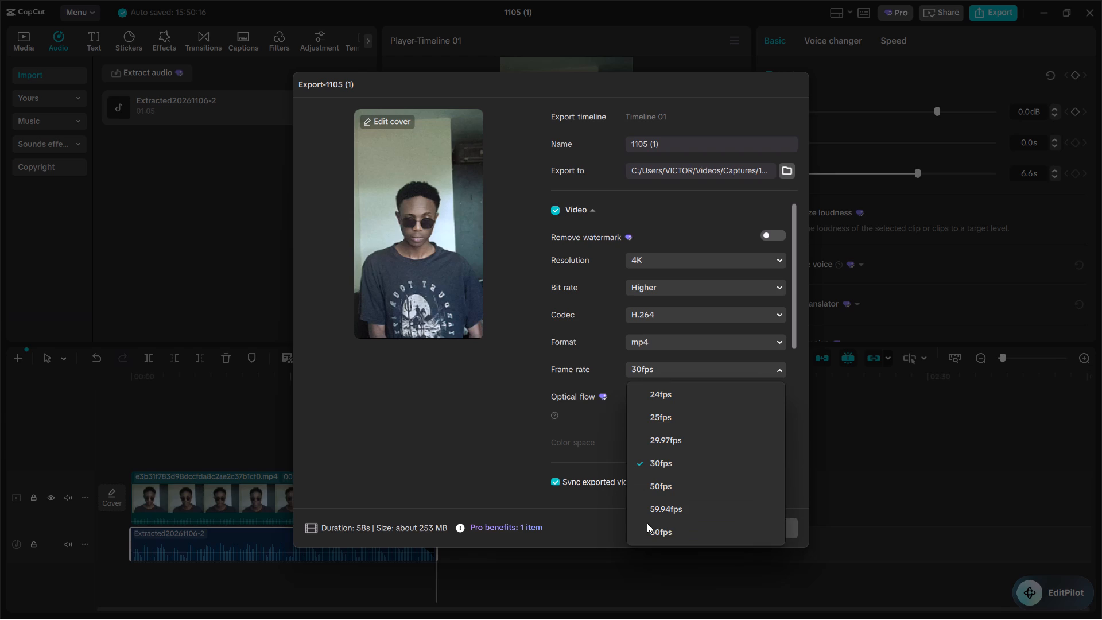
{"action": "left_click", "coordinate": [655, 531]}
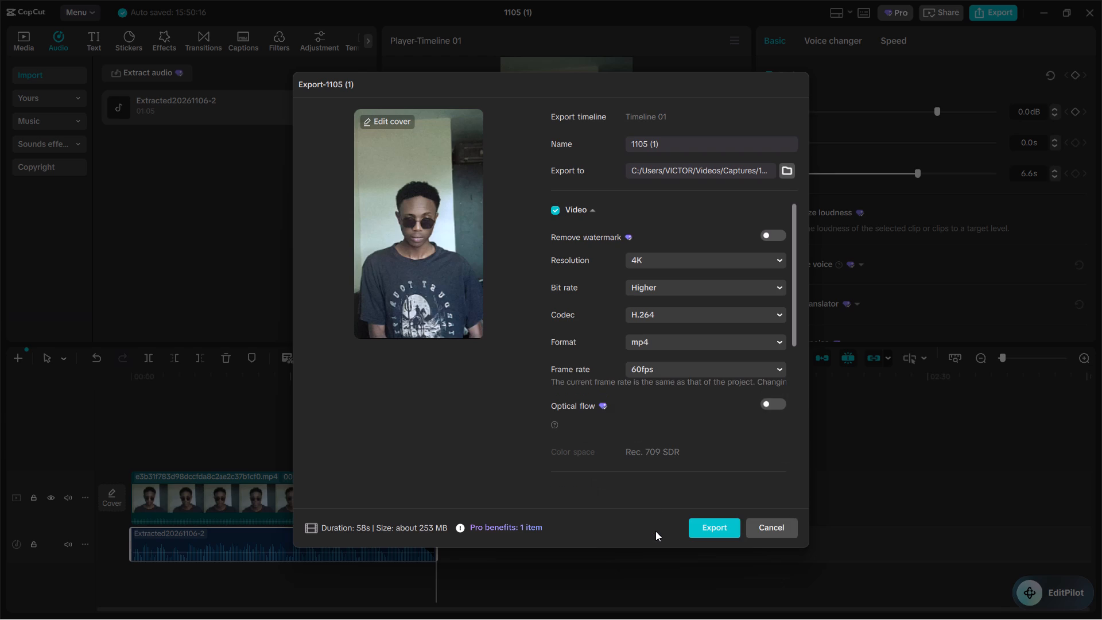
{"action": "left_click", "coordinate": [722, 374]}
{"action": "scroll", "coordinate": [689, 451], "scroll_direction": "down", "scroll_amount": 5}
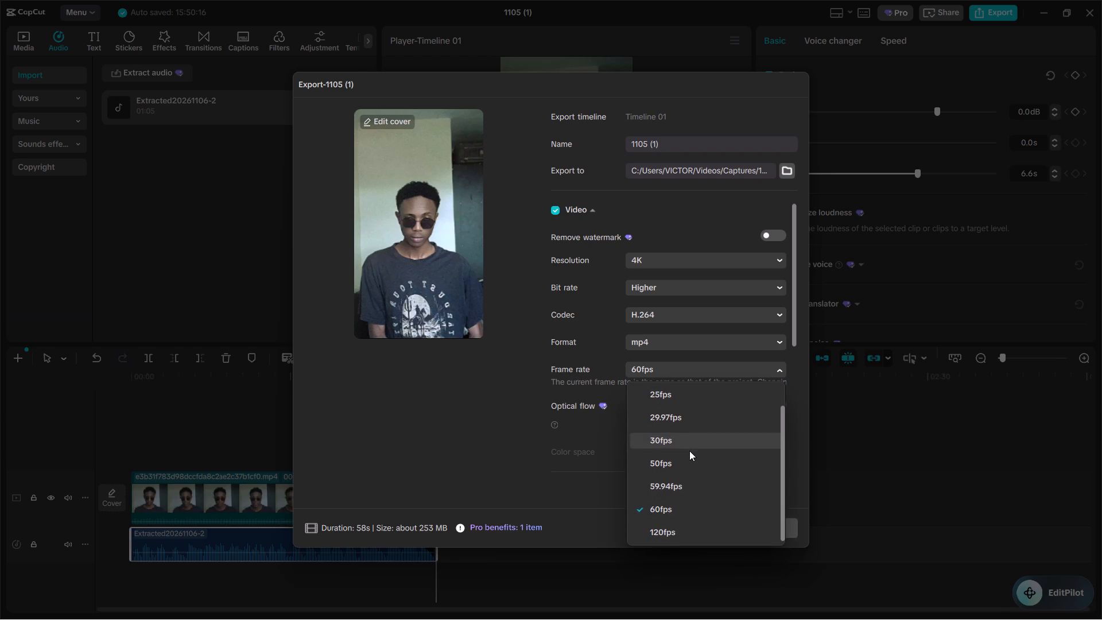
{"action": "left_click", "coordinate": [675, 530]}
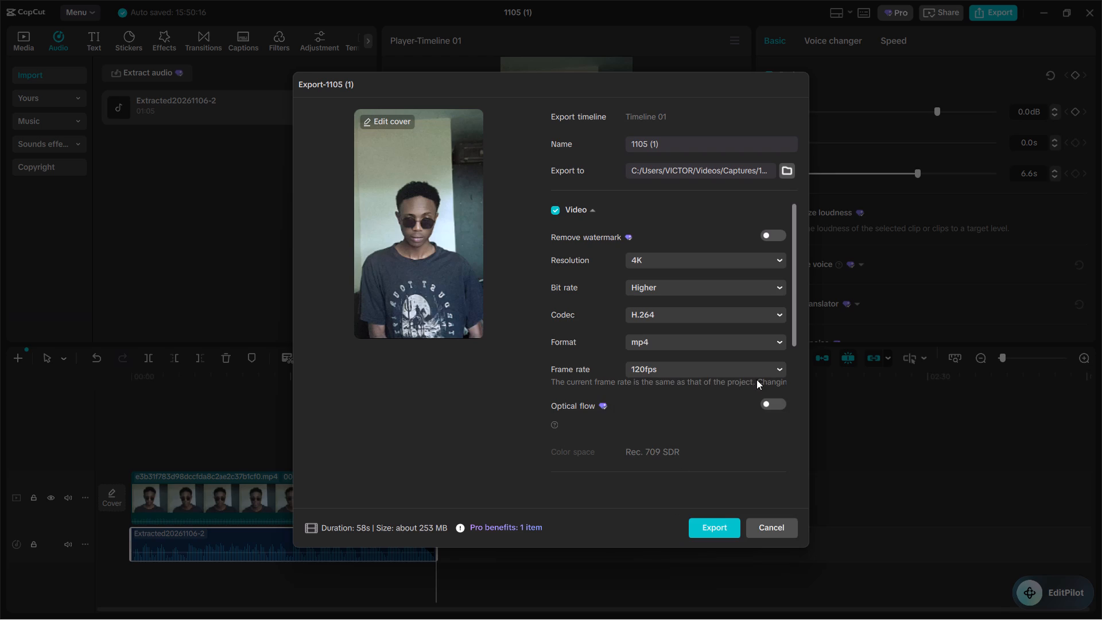
Review the export codec choices and the remaining options for sync, audio, GIF, captions and copyright check.
{"action": "left_click", "coordinate": [778, 314]}
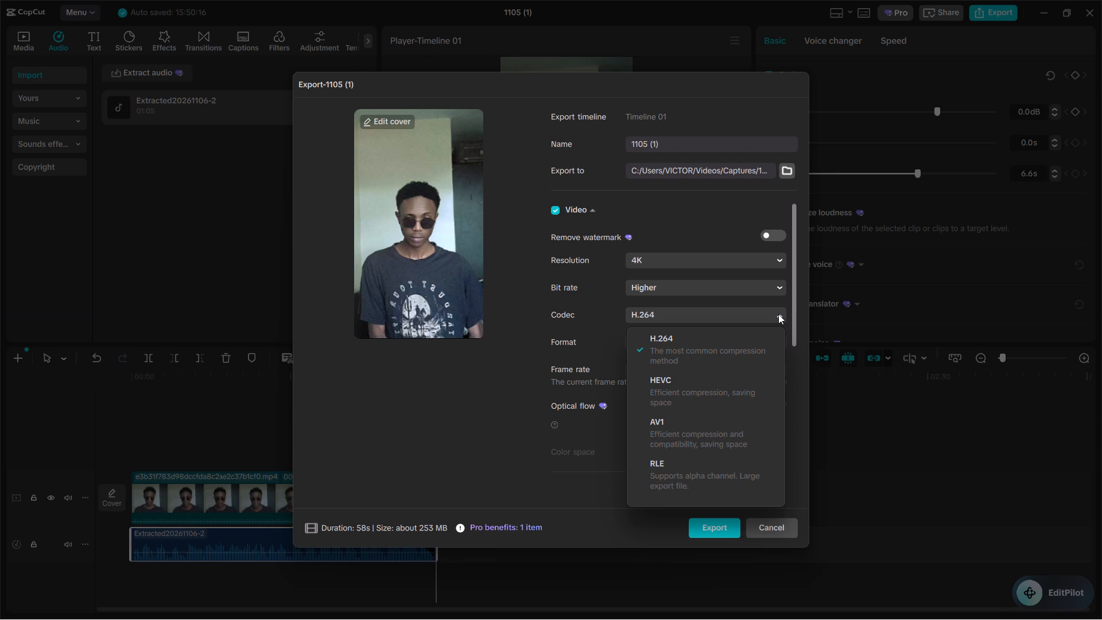
{"action": "left_click", "coordinate": [778, 314]}
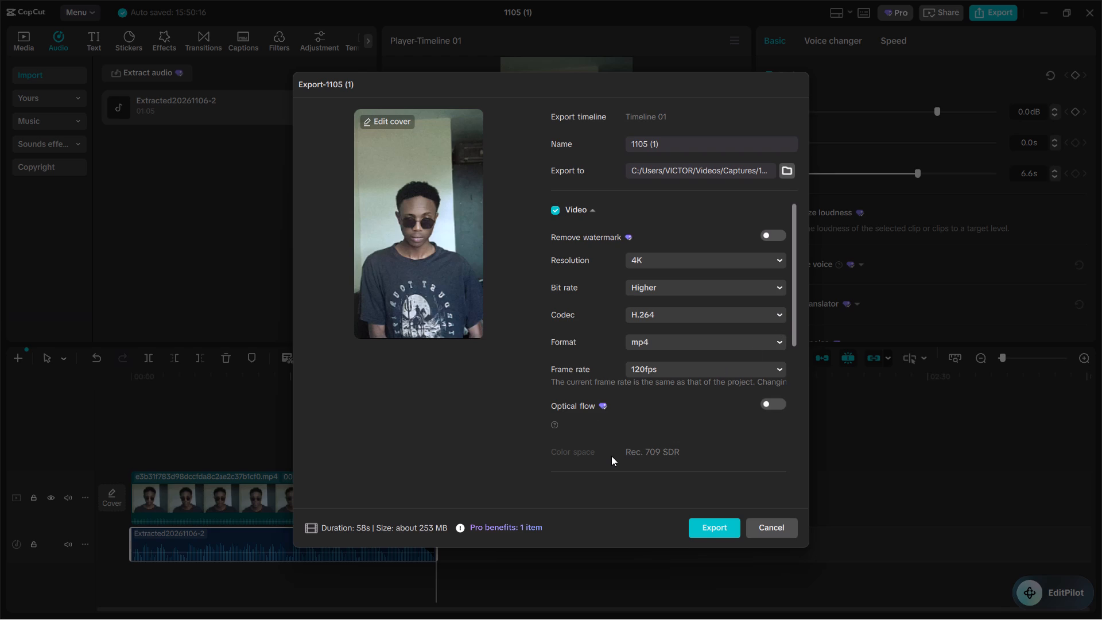
{"action": "scroll", "coordinate": [611, 456], "scroll_direction": "down", "scroll_amount": 1}
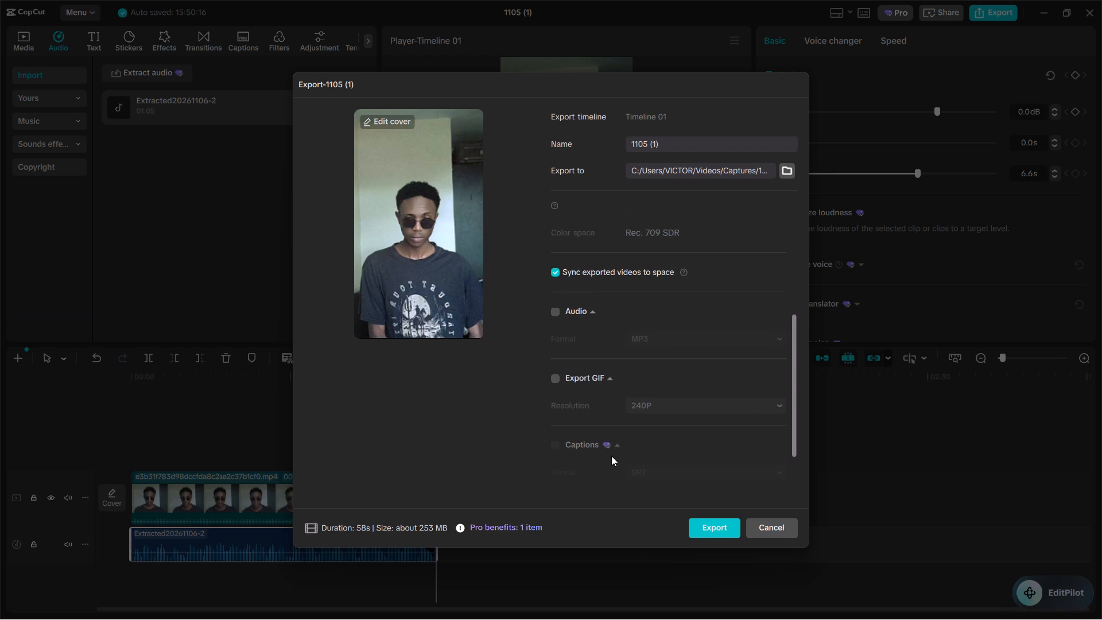
{"action": "scroll", "coordinate": [611, 456], "scroll_direction": "down", "scroll_amount": 1}
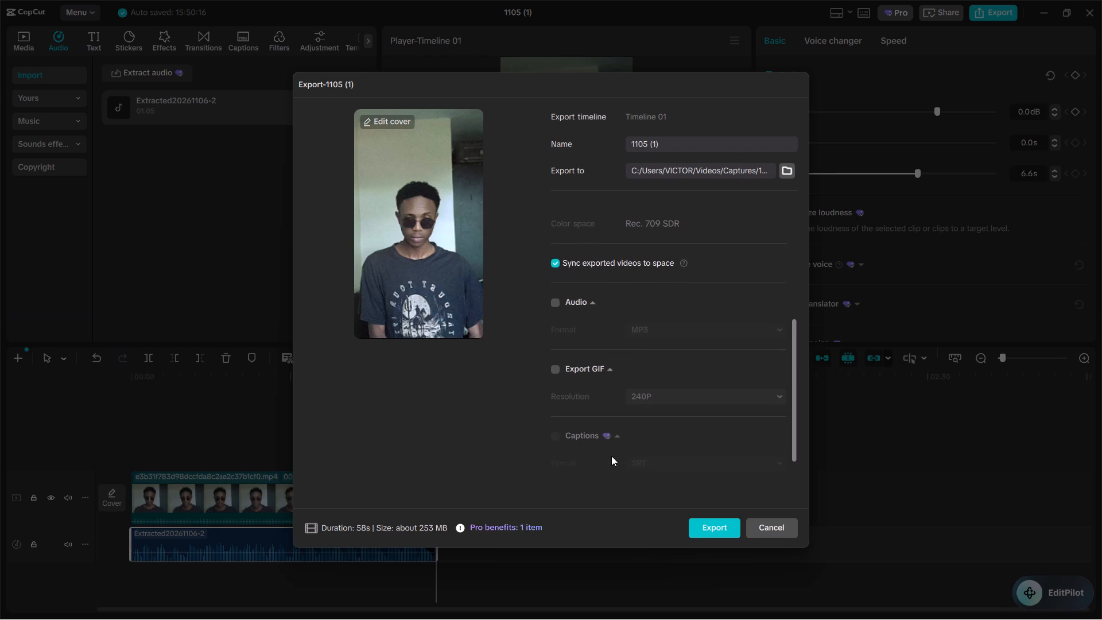
{"action": "scroll", "coordinate": [611, 456], "scroll_direction": "down", "scroll_amount": 1}
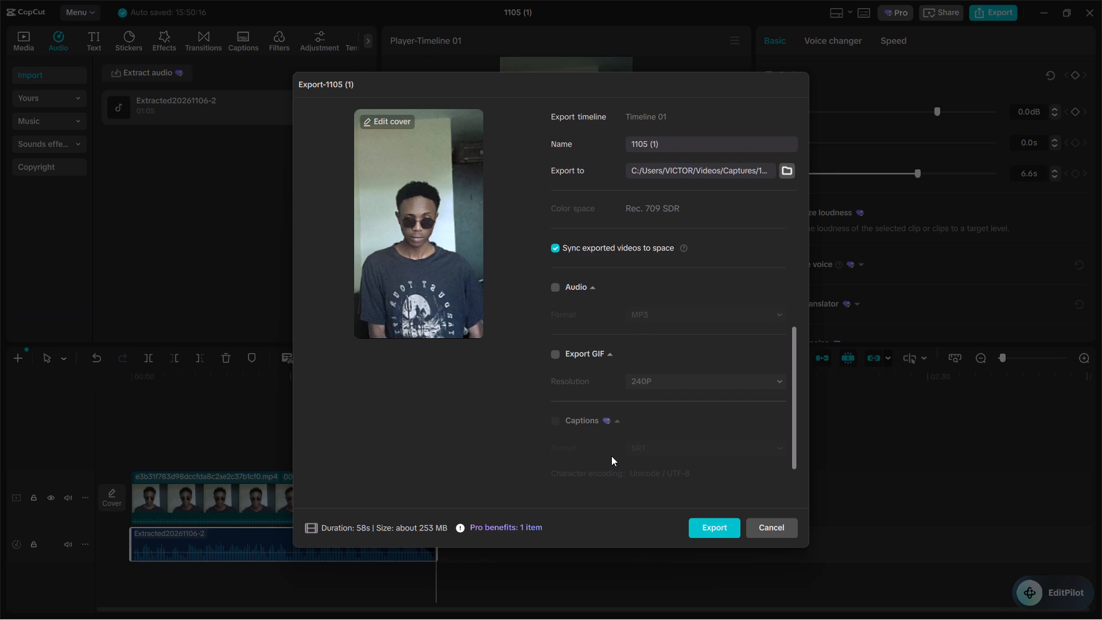
{"action": "scroll", "coordinate": [611, 456], "scroll_direction": "down", "scroll_amount": 1}
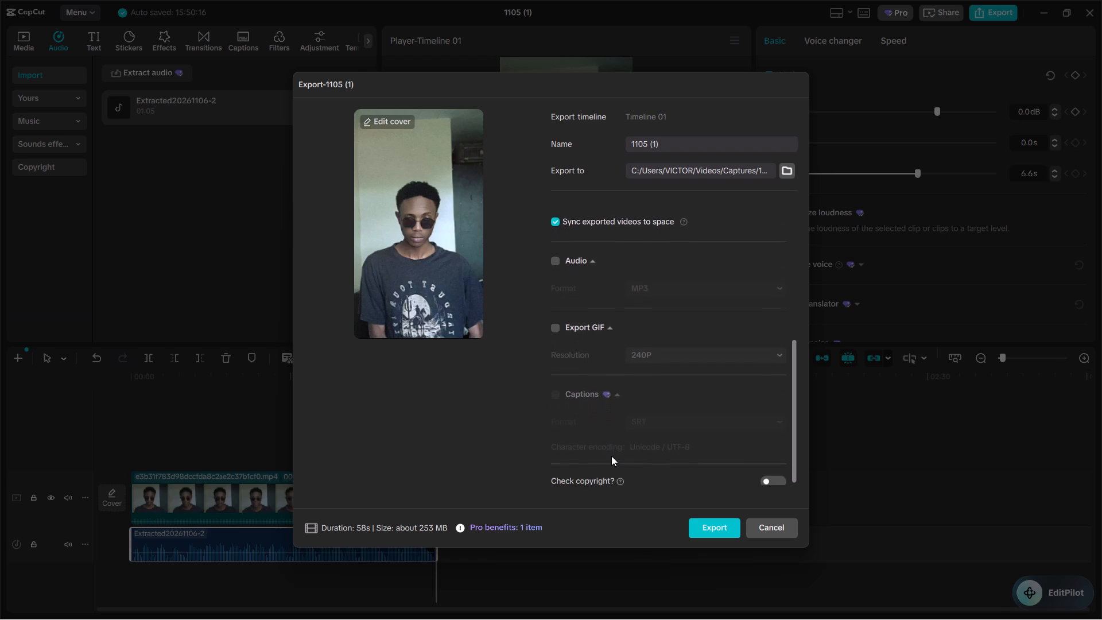
{"action": "scroll", "coordinate": [611, 456], "scroll_direction": "down", "scroll_amount": 1}
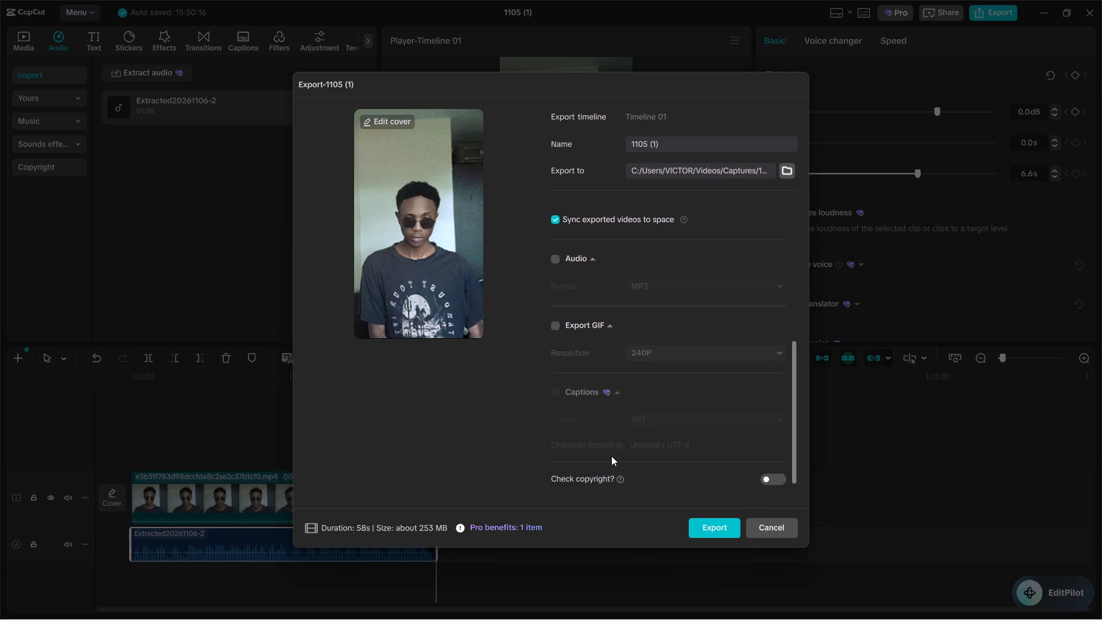
{"action": "scroll", "coordinate": [611, 456], "scroll_direction": "down", "scroll_amount": 2}
{"action": "scroll", "coordinate": [611, 456], "scroll_direction": "up", "scroll_amount": 4}
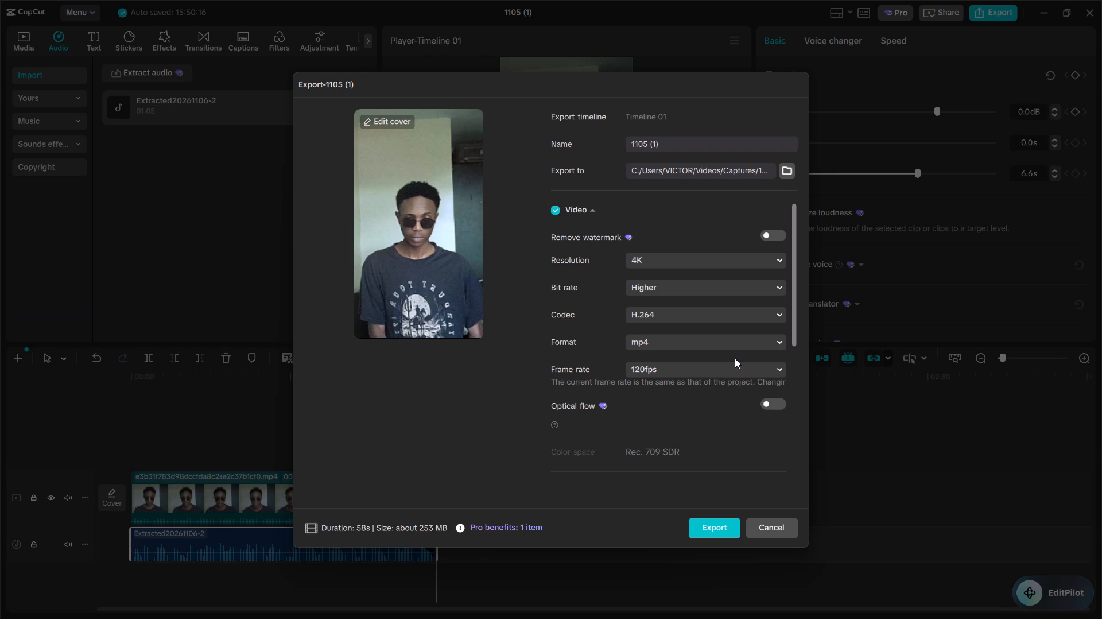
Set the export codec to AV1 and start exporting the video.
{"action": "left_click", "coordinate": [782, 321]}
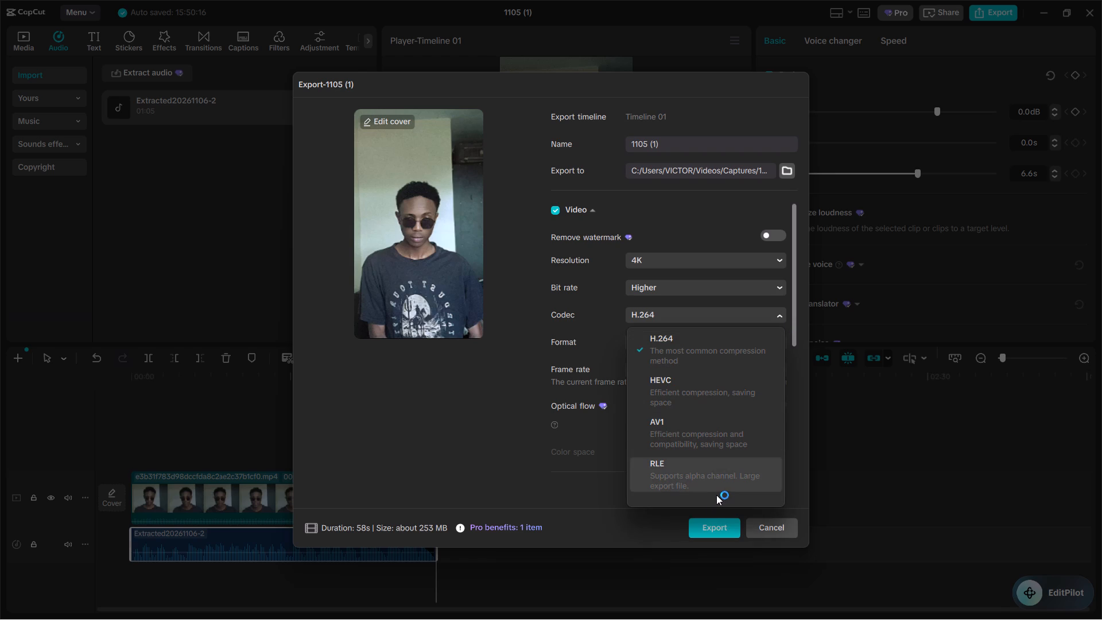
{"action": "left_click", "coordinate": [708, 448]}
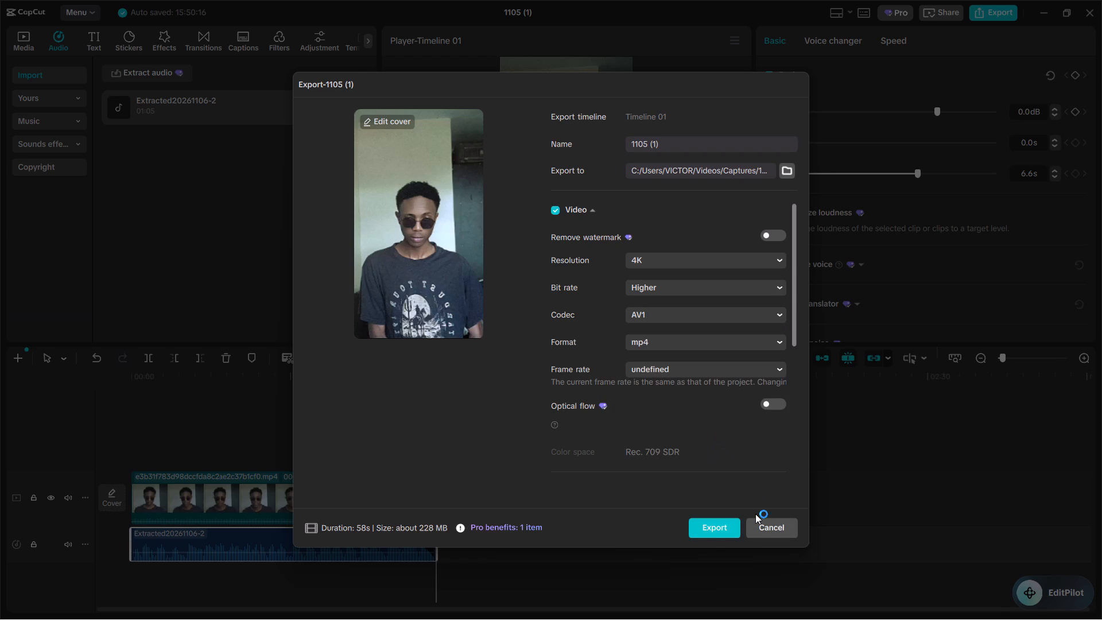
{"action": "left_click", "coordinate": [711, 530]}
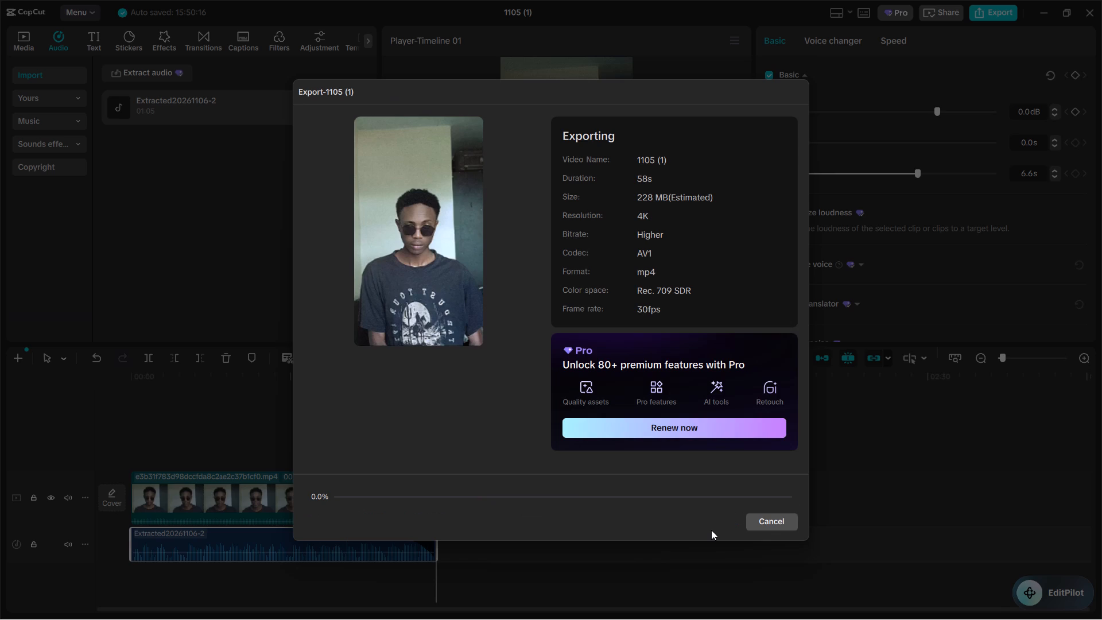
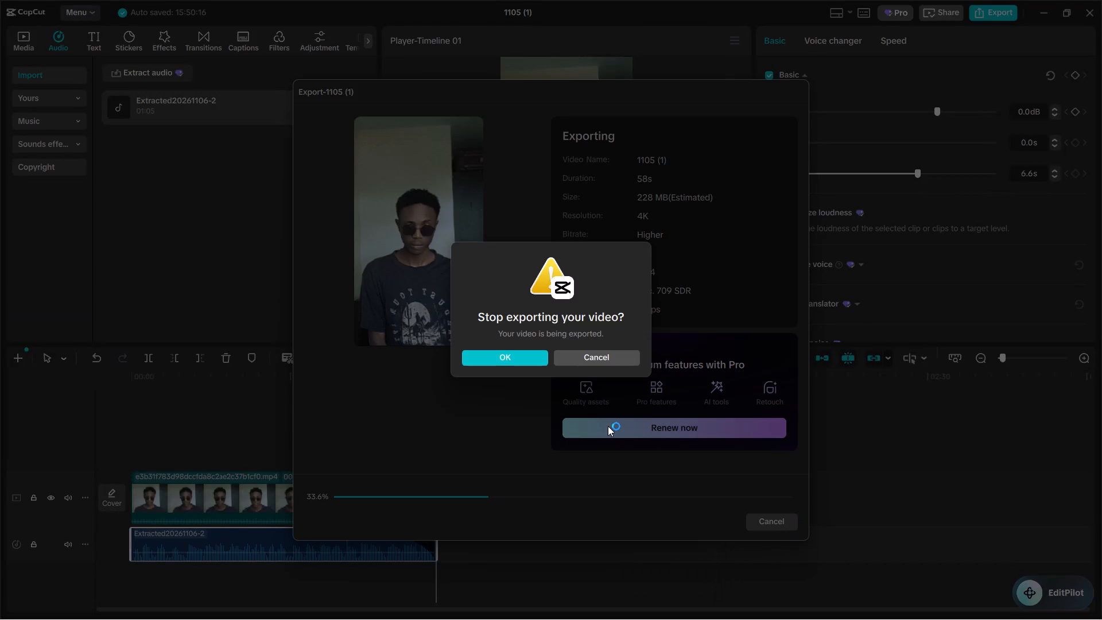
Stop the running export of project 1105 (1) and leave the export settings without exporting.
{"action": "left_click", "coordinate": [566, 364]}
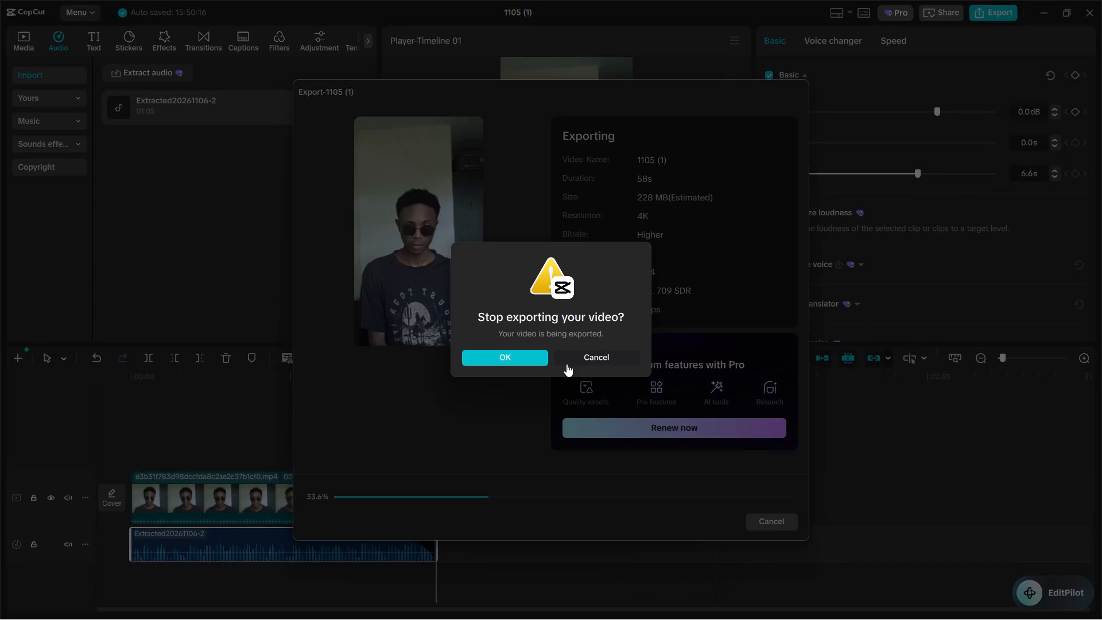
{"action": "left_click", "coordinate": [773, 524]}
{"action": "left_click", "coordinate": [535, 352]}
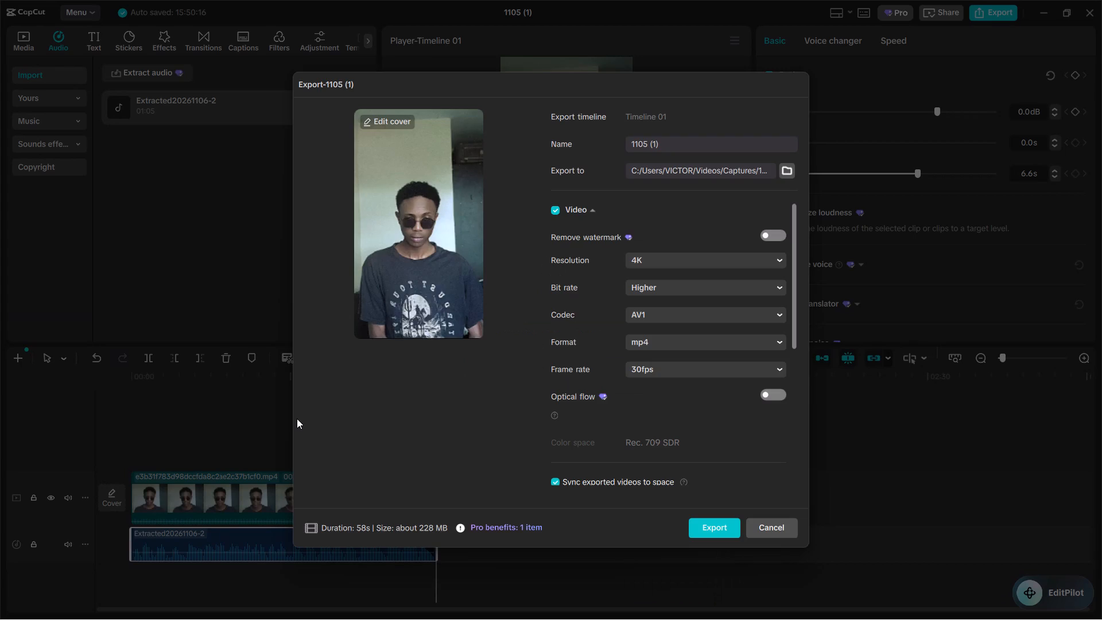
{"action": "left_click", "coordinate": [780, 525]}
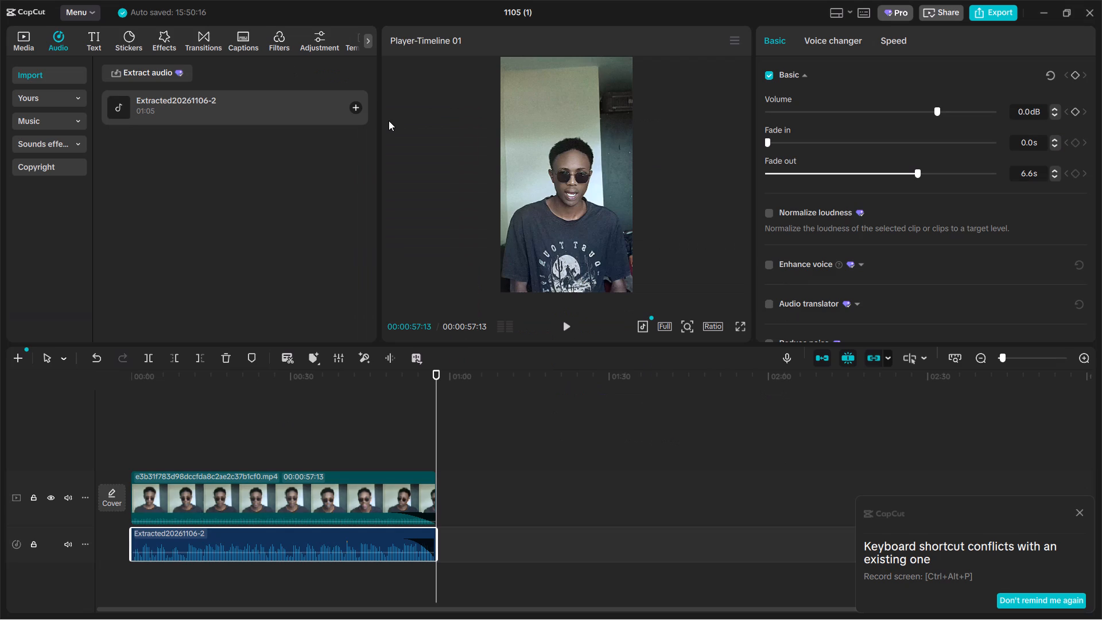
Close the editing window of project 1105 (1).
{"action": "left_click", "coordinate": [1079, 21]}
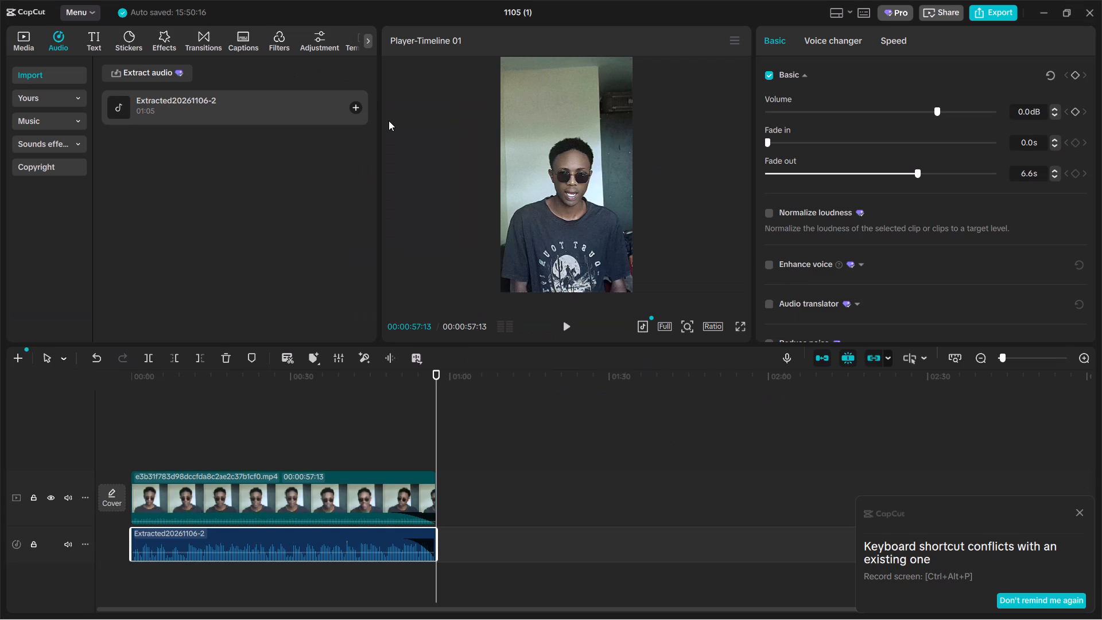
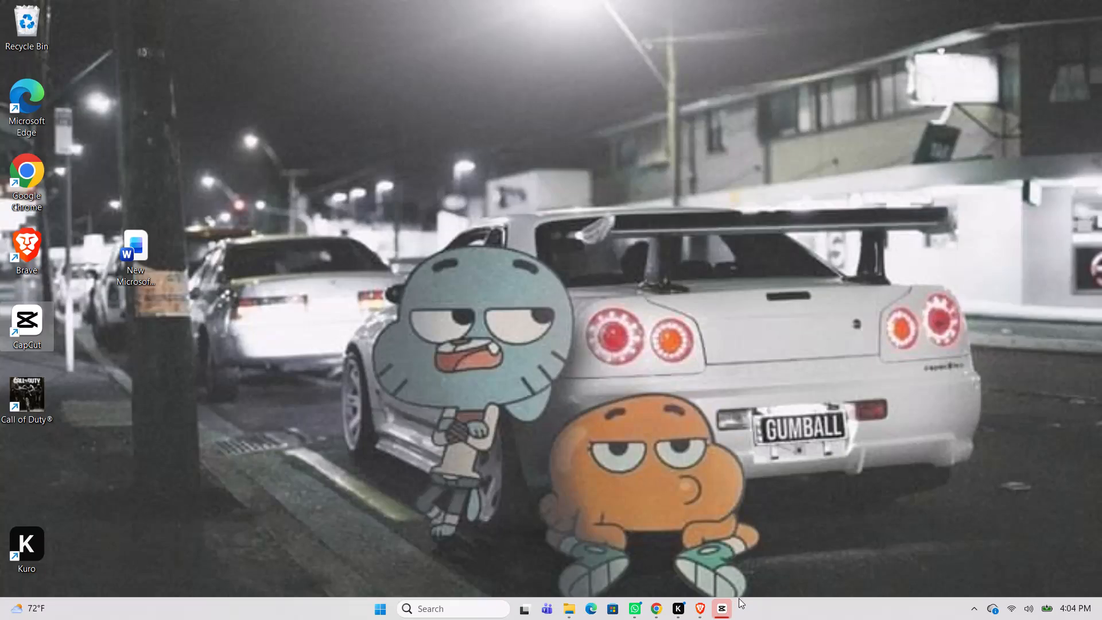
Switch back to the CapCut home window and dismiss the Recommended feature pop-up.
{"action": "left_click", "coordinate": [724, 615]}
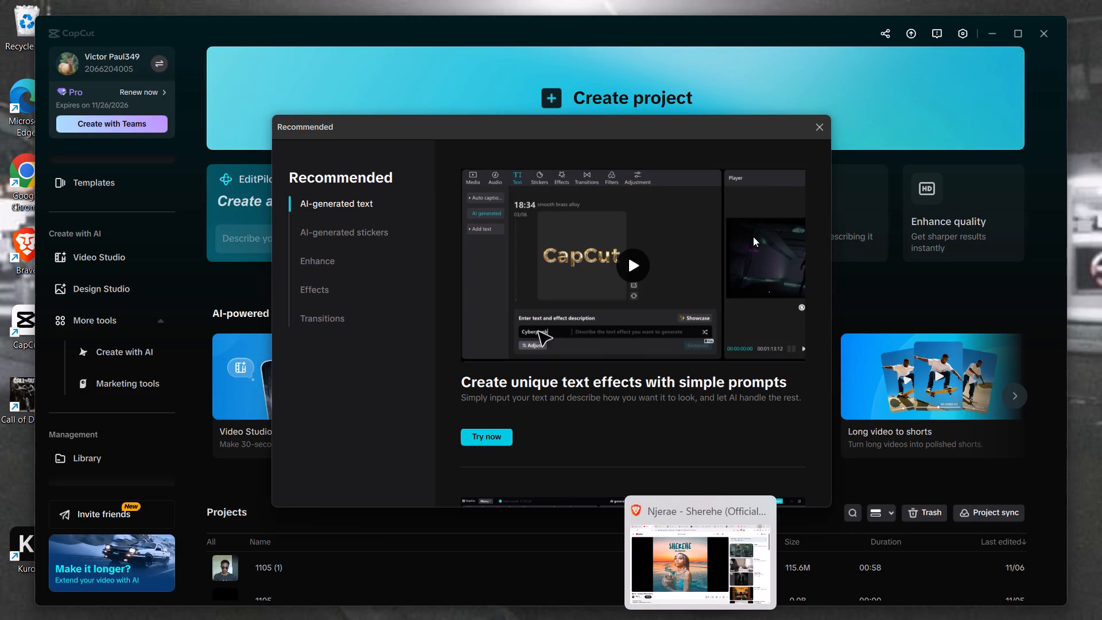
{"action": "left_click", "coordinate": [820, 130]}
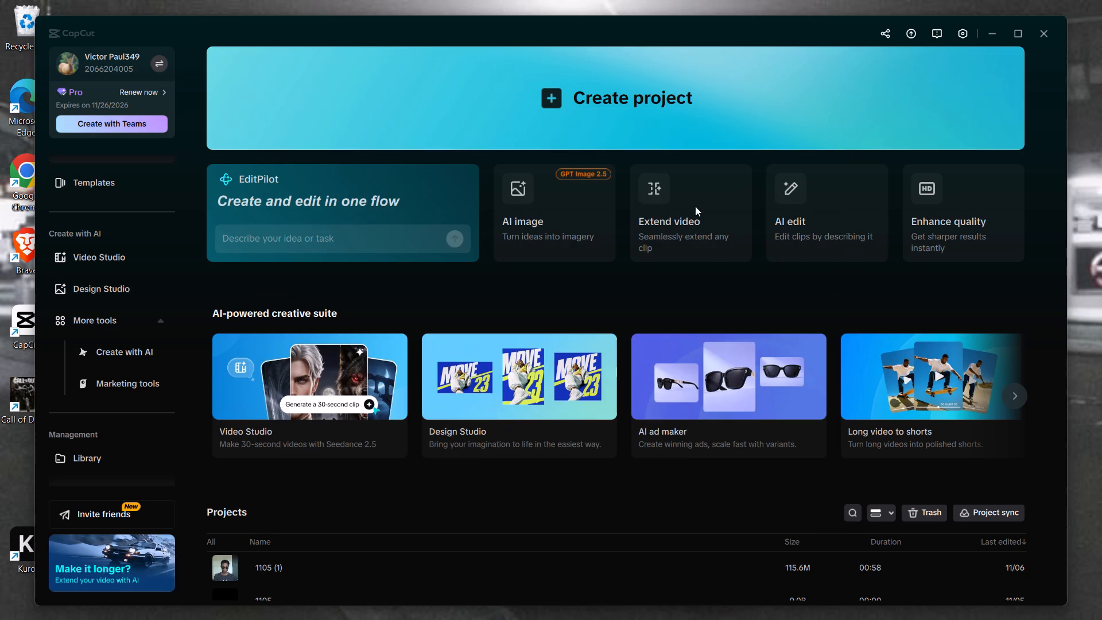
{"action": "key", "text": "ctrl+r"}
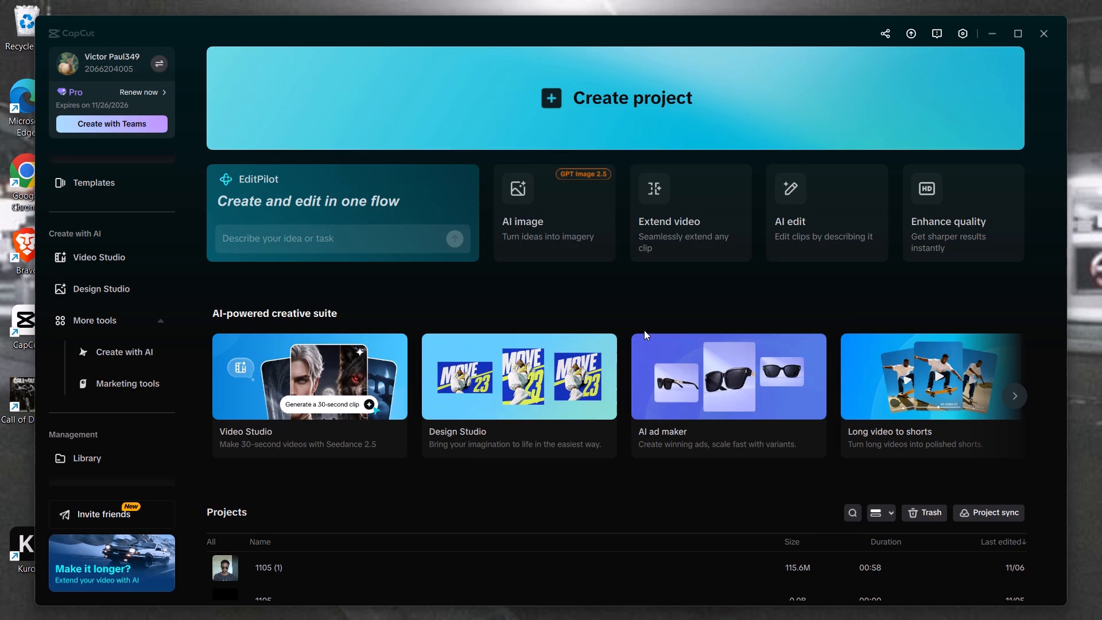
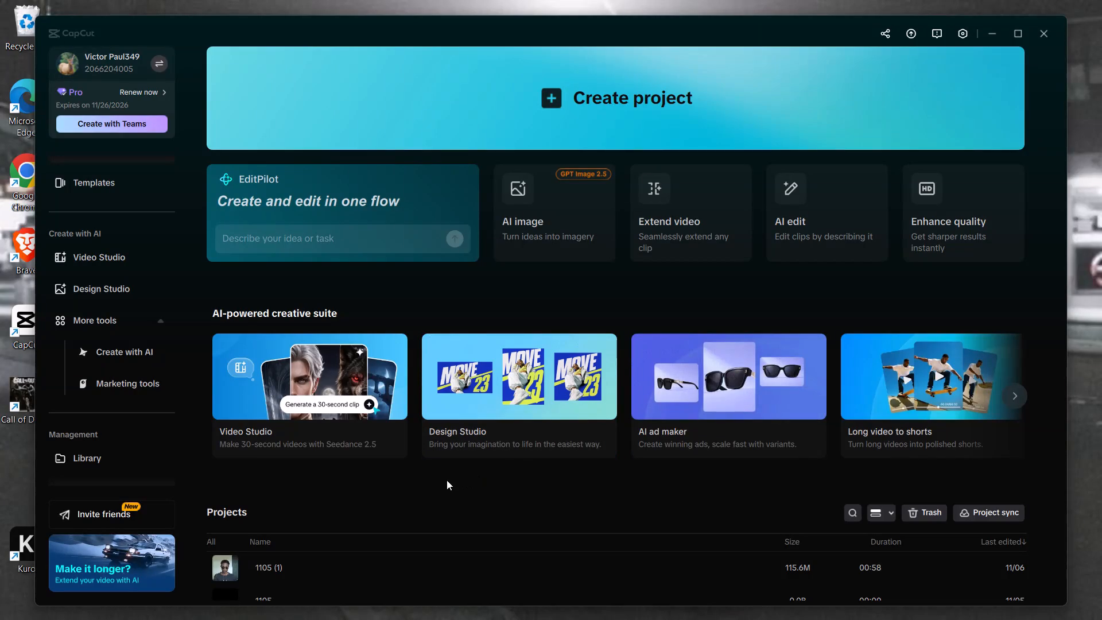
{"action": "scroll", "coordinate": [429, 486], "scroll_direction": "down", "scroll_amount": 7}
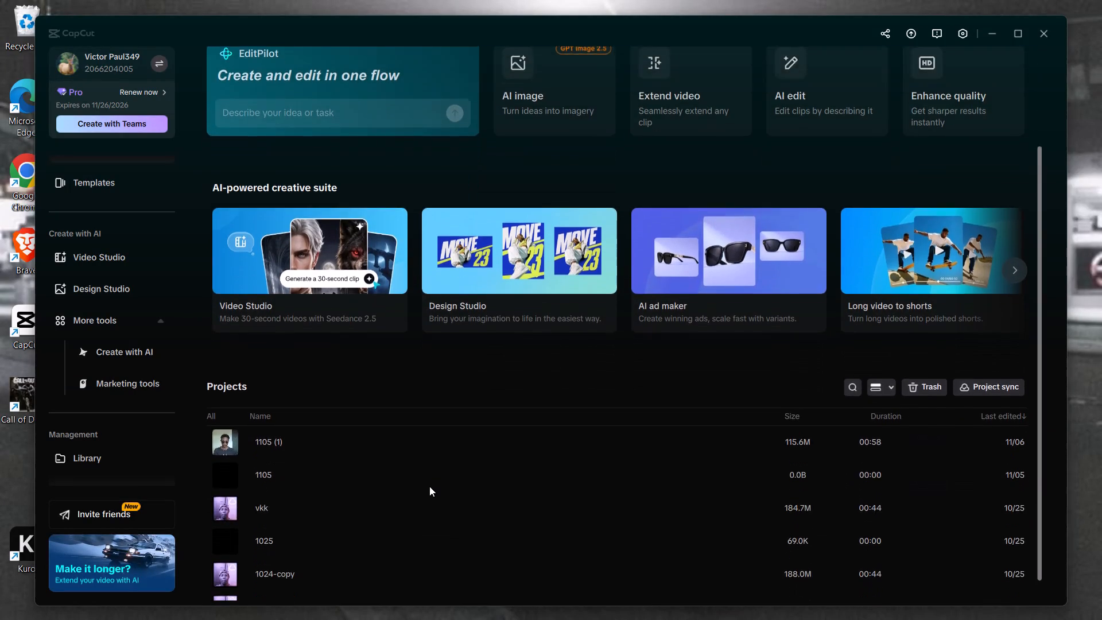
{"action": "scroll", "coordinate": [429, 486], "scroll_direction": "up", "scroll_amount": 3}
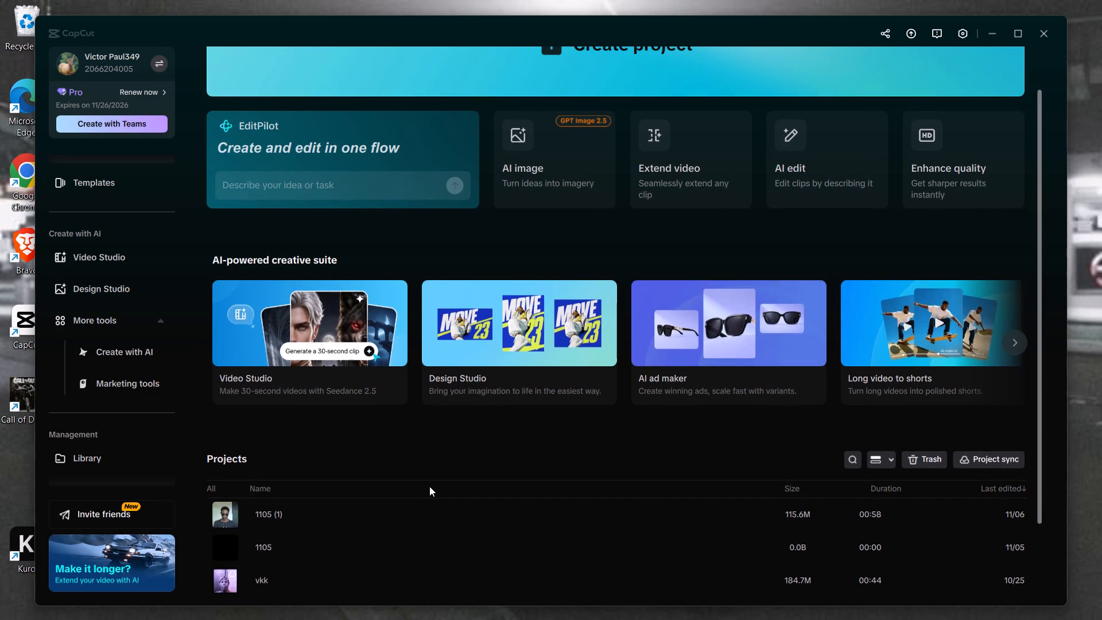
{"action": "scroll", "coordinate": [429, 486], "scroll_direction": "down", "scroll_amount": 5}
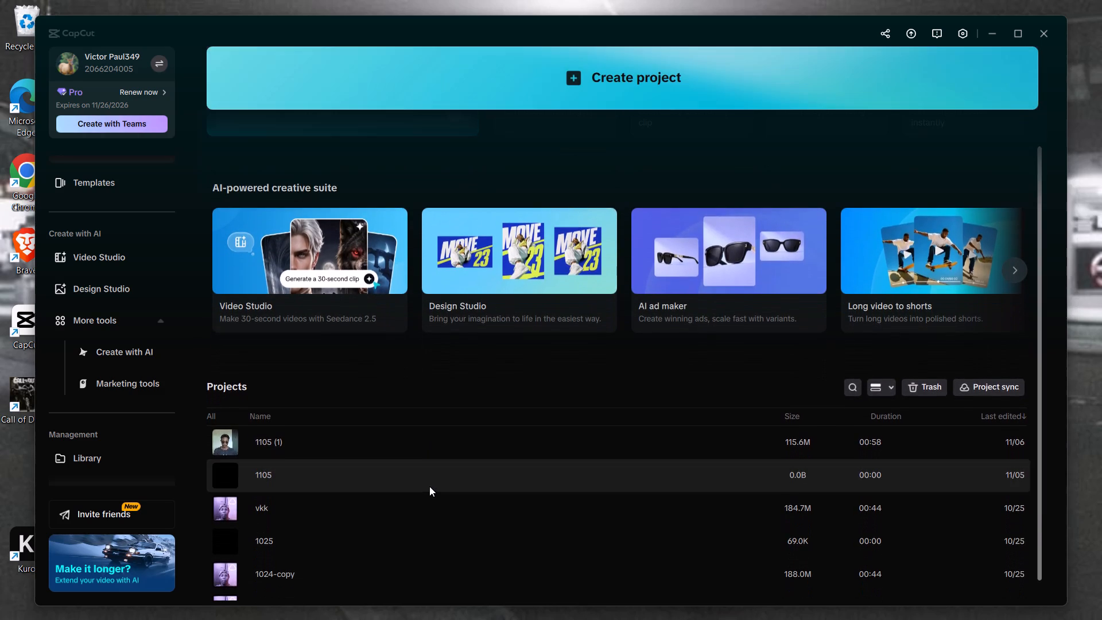